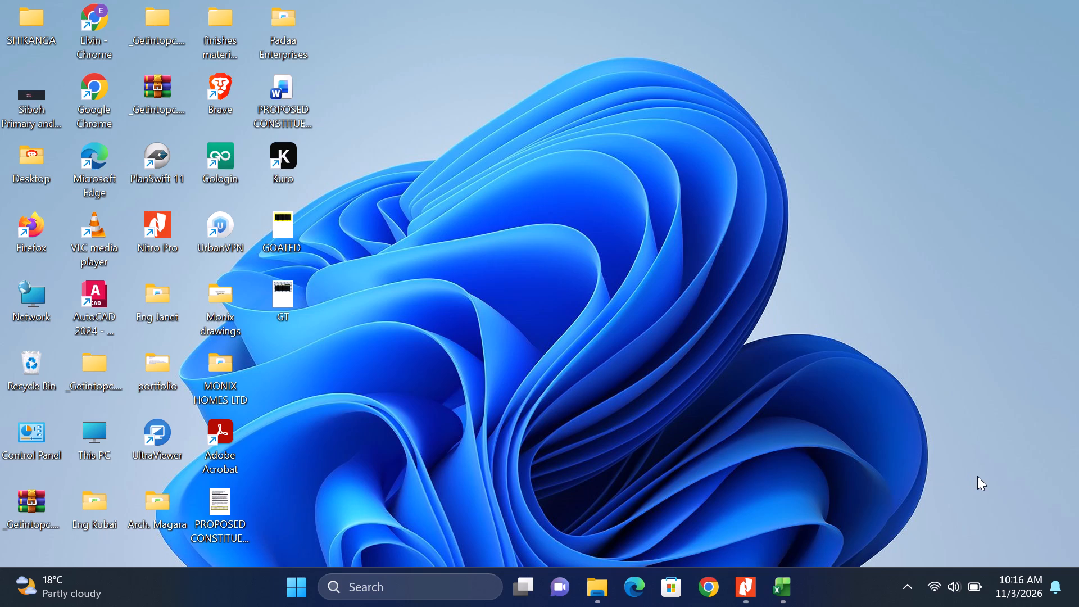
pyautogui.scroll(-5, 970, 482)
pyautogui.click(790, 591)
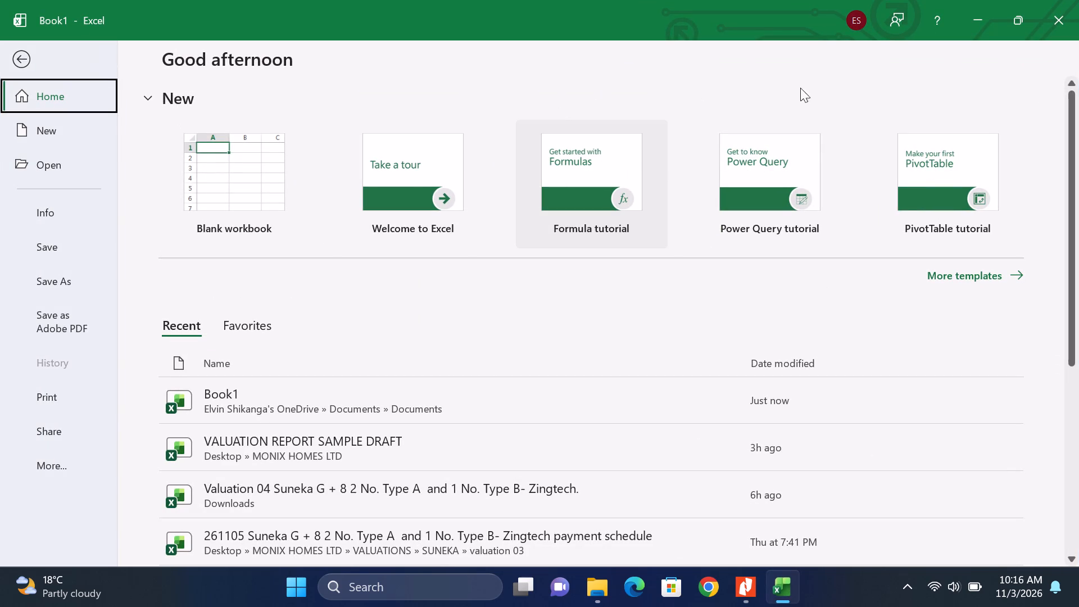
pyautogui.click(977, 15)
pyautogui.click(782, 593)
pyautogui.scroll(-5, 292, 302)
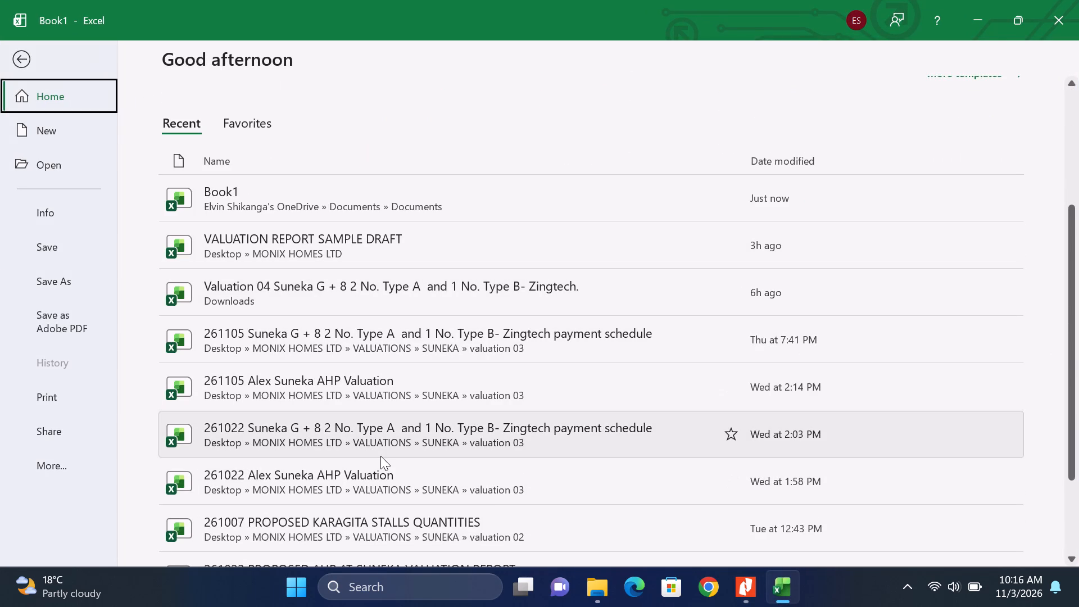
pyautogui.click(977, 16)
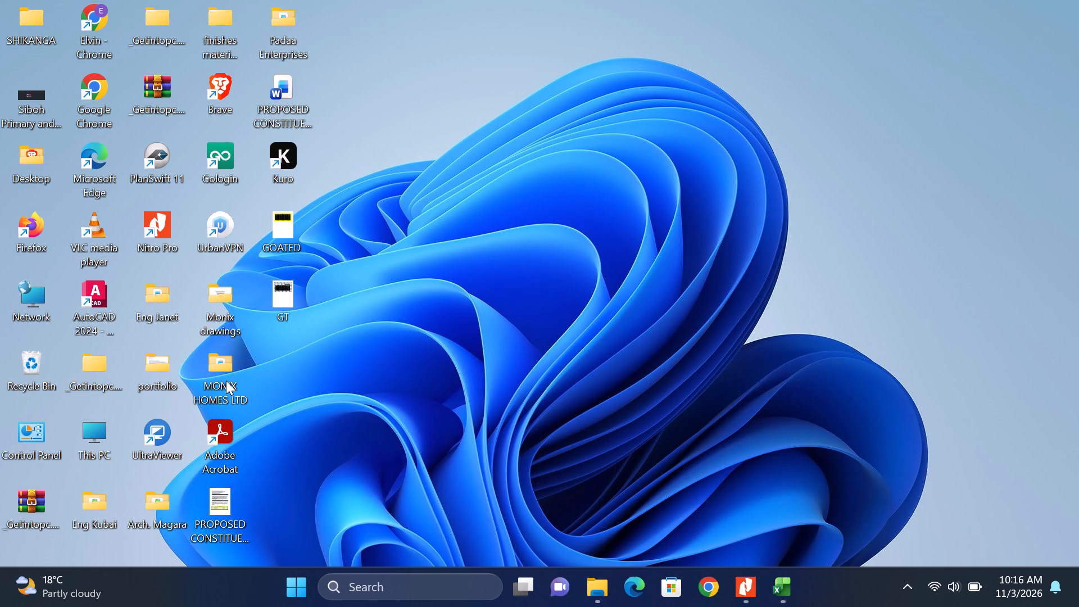
# Open the 261105 Suneka G + 8 Zingtech payment schedule workbook from MONIX HOMES LTD > VALUATIONS > SUNEKA > valuation 03.
pyautogui.doubleClick(228, 368)
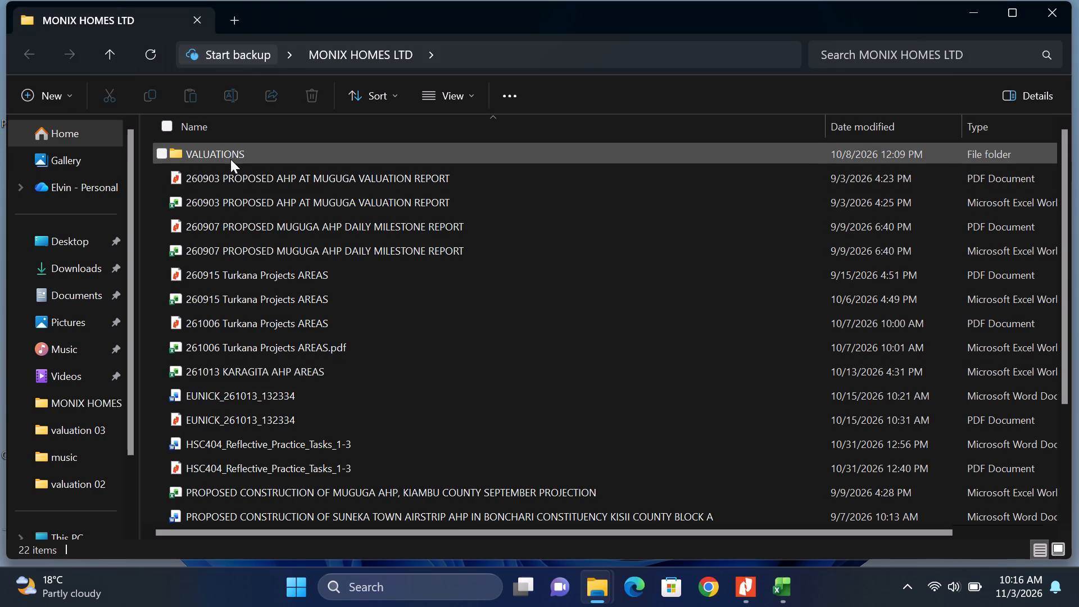
pyautogui.doubleClick(230, 158)
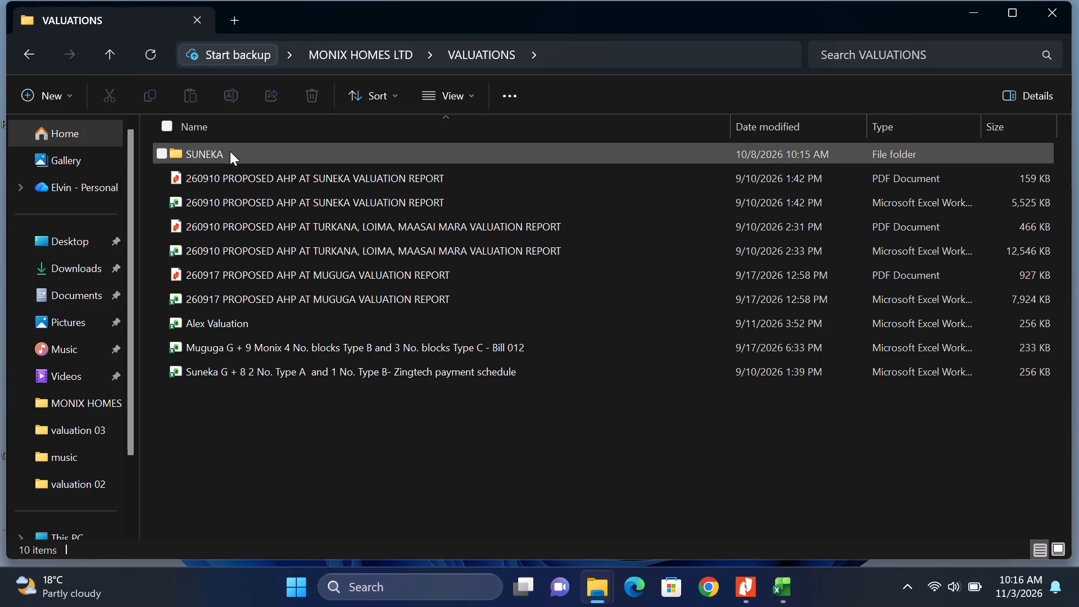
pyautogui.doubleClick(230, 151)
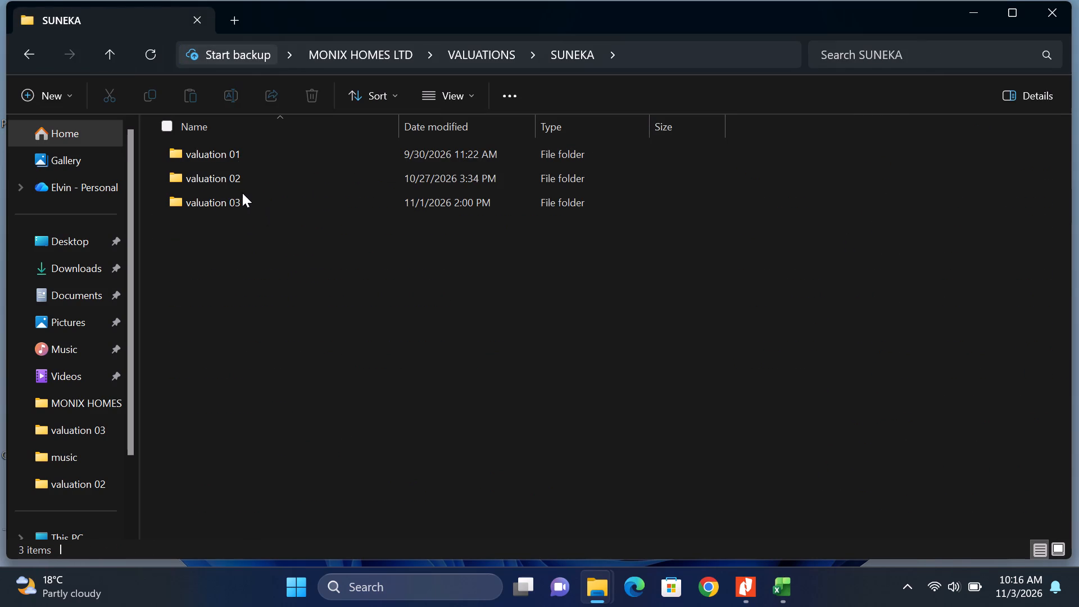
pyautogui.doubleClick(248, 198)
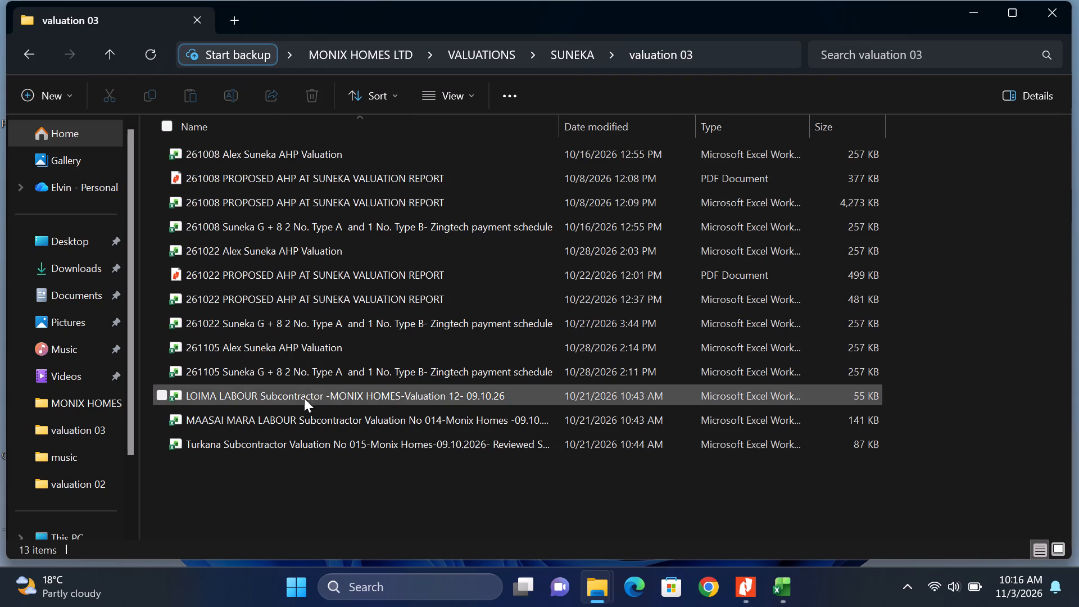
pyautogui.doubleClick(348, 373)
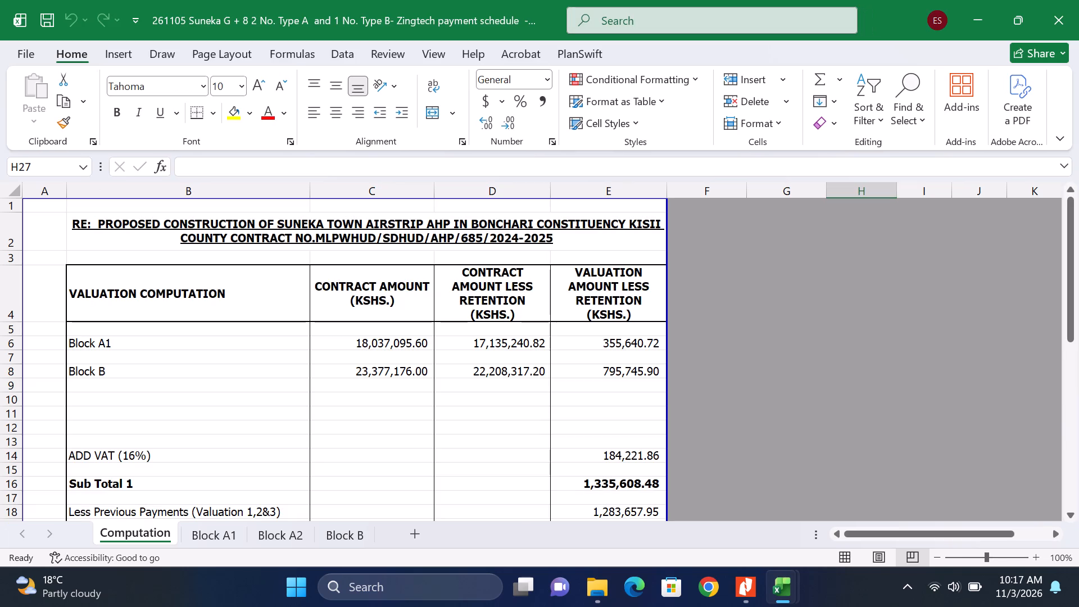
# Examine the valuation computation and payment summary on the Computation sheet, and bring up the Block A1 sheet.
pyautogui.scroll(-6, 371, 373)
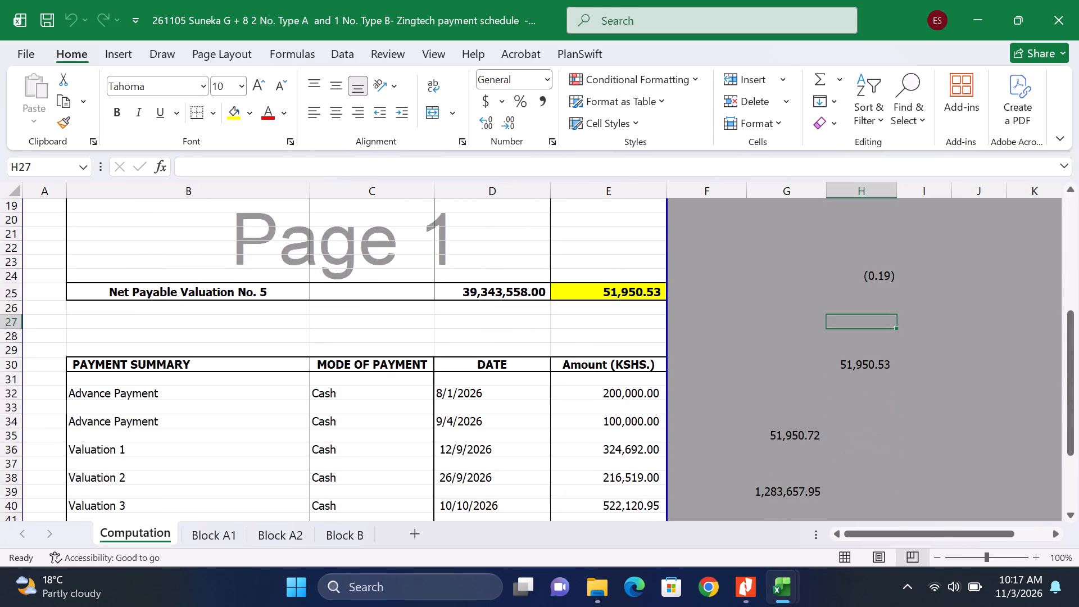
pyautogui.scroll(-5, 402, 386)
pyautogui.scroll(4, 402, 393)
pyautogui.scroll(4, 346, 477)
pyautogui.scroll(-4, 347, 486)
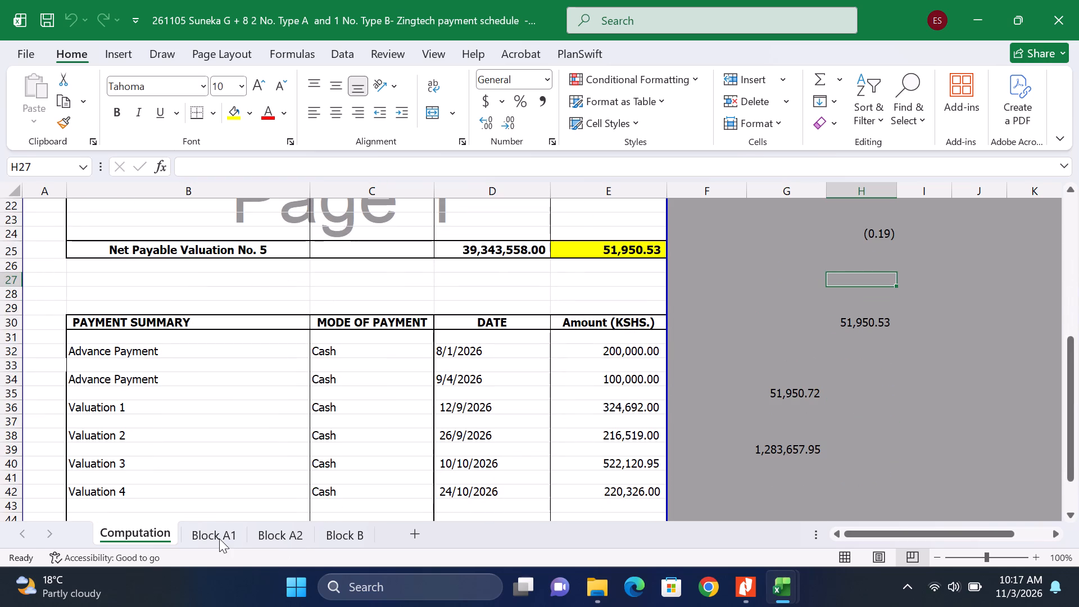
pyautogui.click(218, 537)
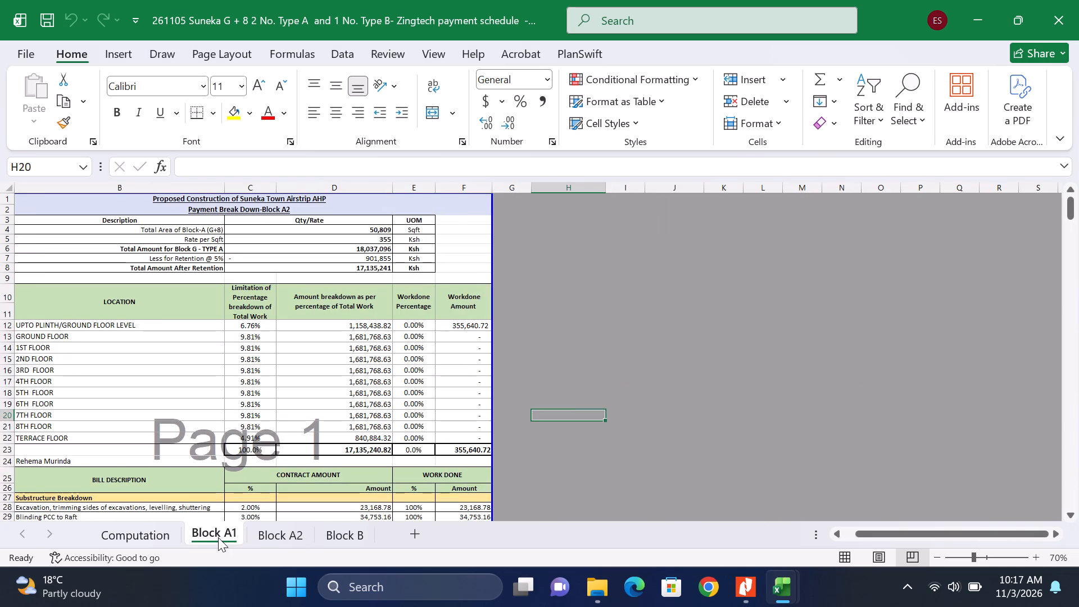
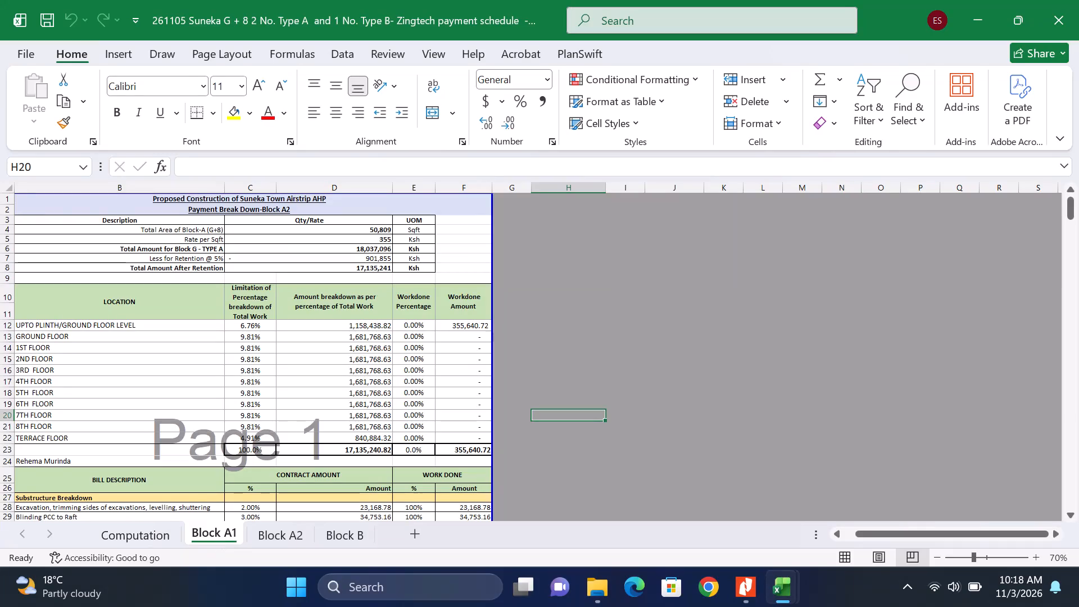
# Remove the yellow fill from the work done percentages for items 4 to 6 of the Block A1 substructure breakdown.
pyautogui.scroll(-7, 365, 384)
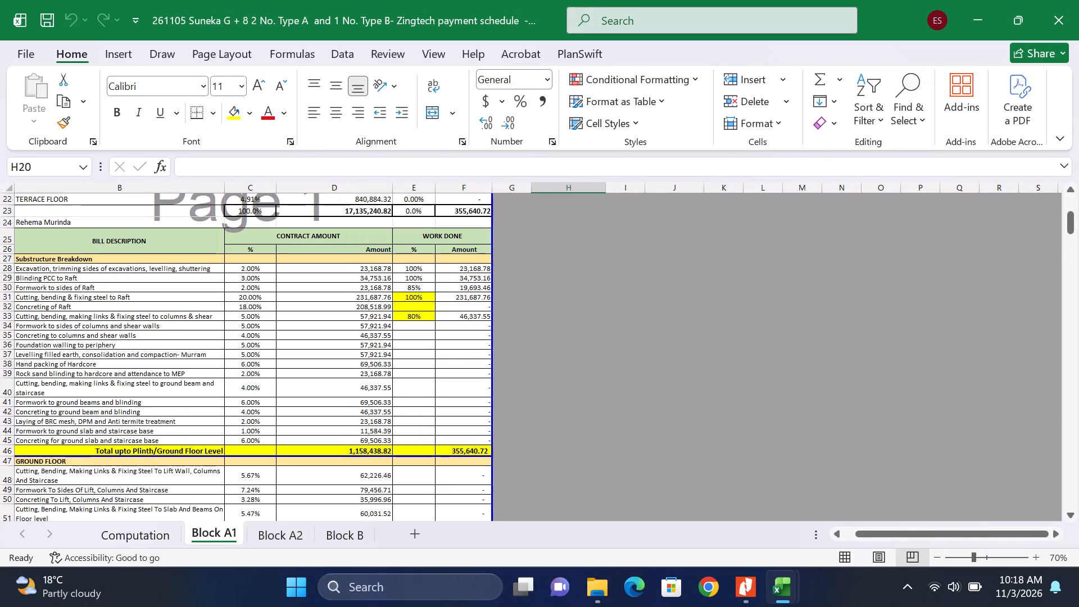
pyautogui.moveTo(903, 533); pyautogui.dragTo(774, 542)
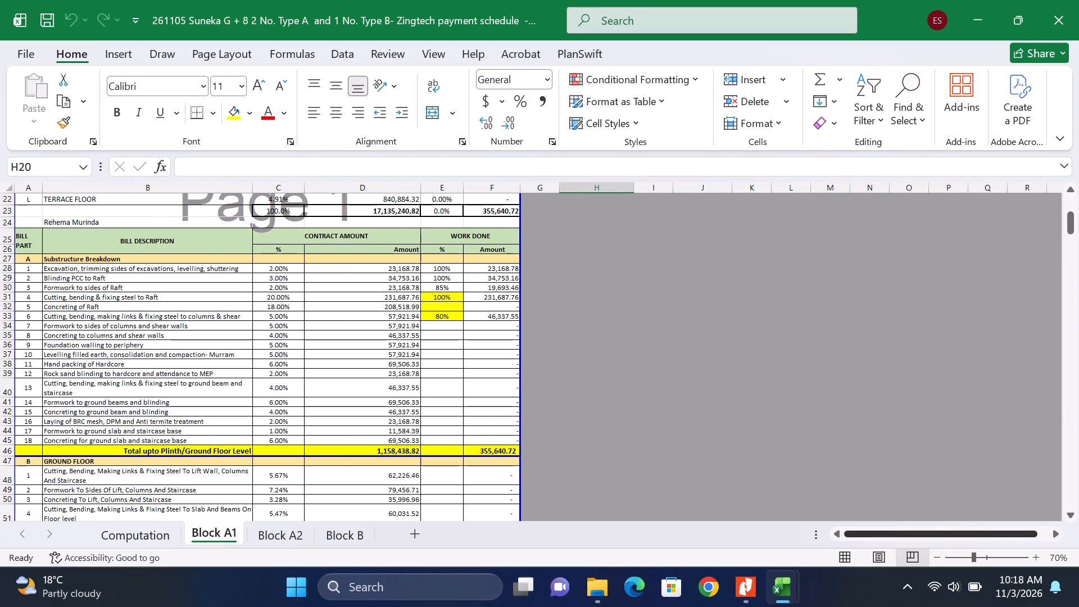
pyautogui.moveTo(446, 295); pyautogui.dragTo(453, 310)
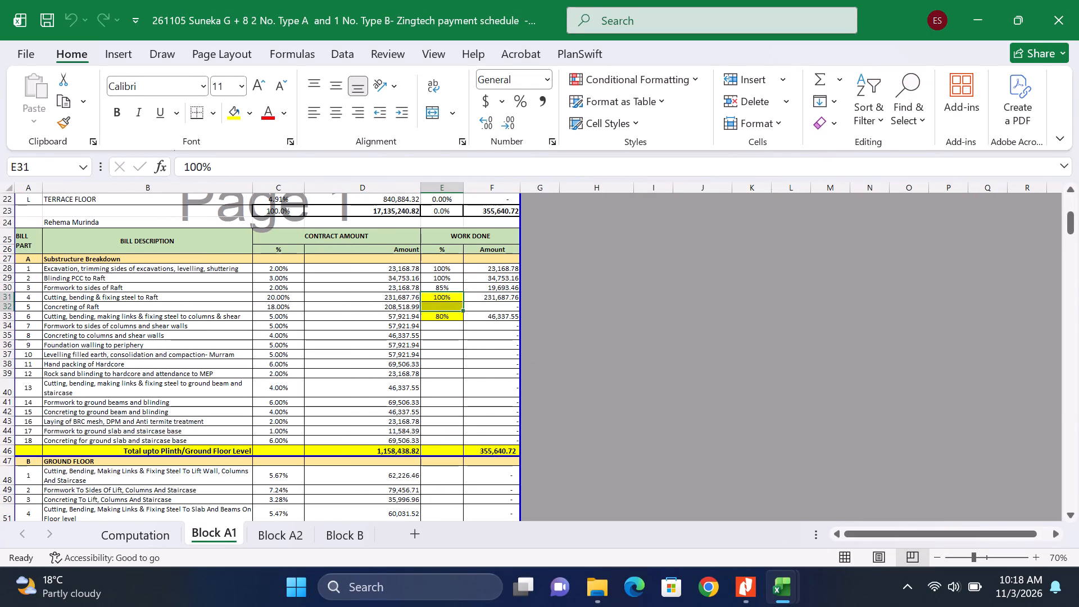
pyautogui.moveTo(453, 310); pyautogui.dragTo(454, 317)
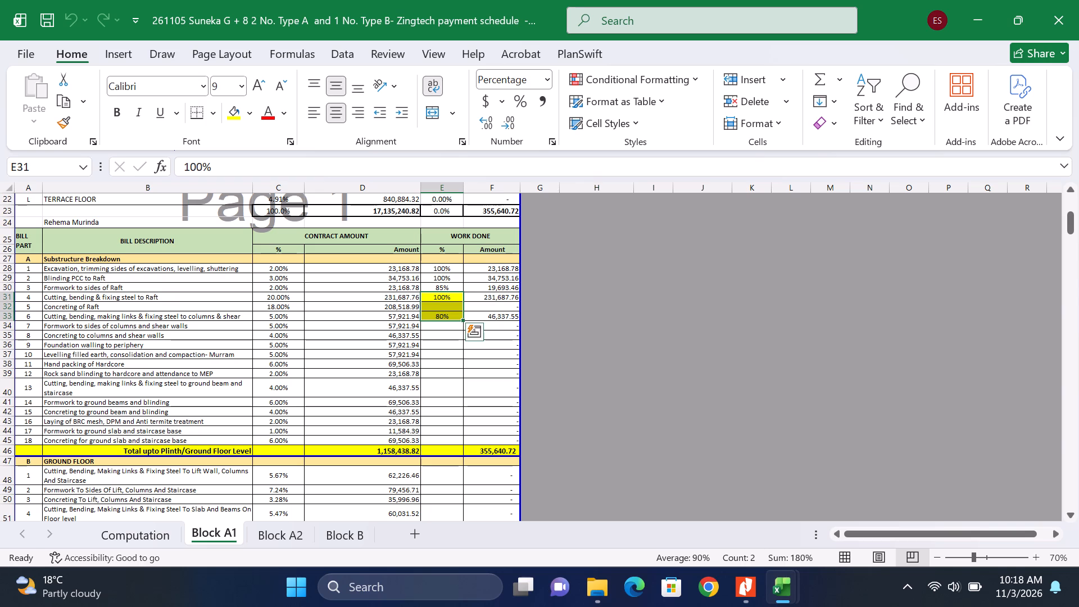
pyautogui.rightClick(437, 306)
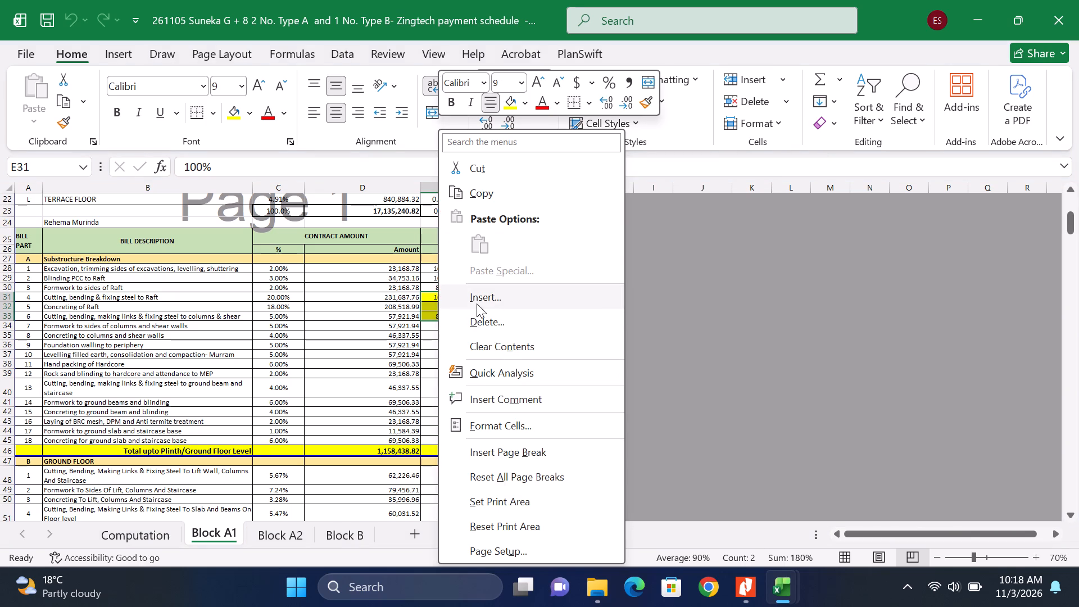
pyautogui.click(728, 298)
pyautogui.click(249, 116)
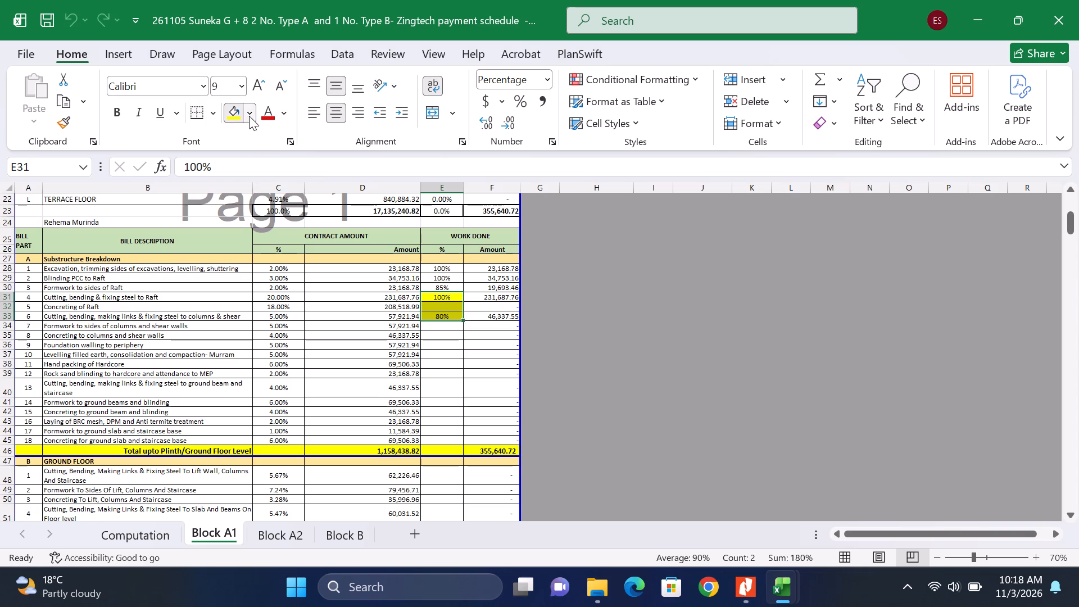
pyautogui.click(273, 393)
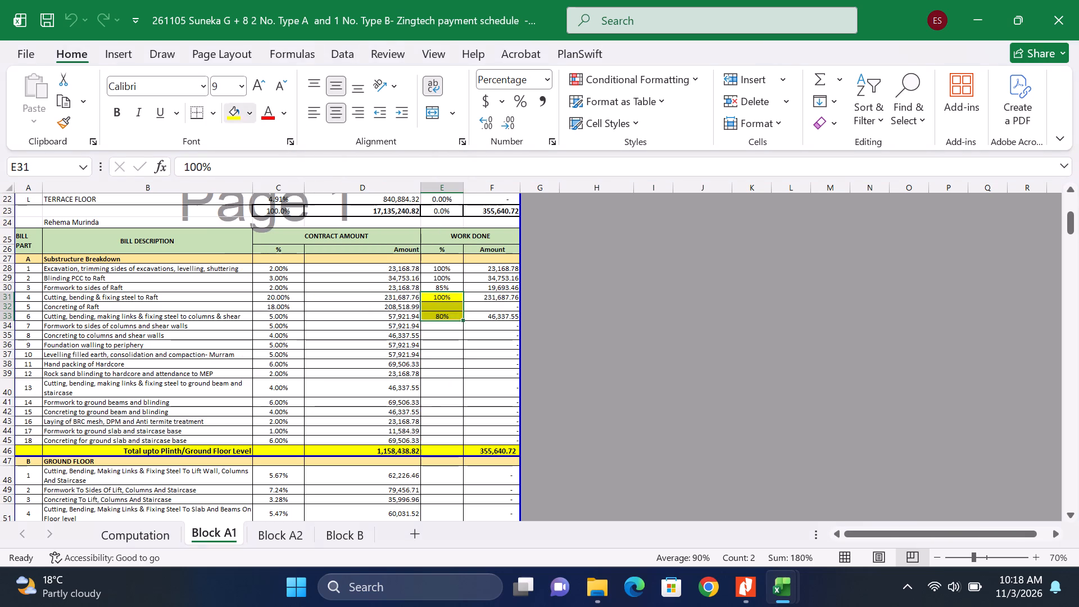
pyautogui.click(432, 343)
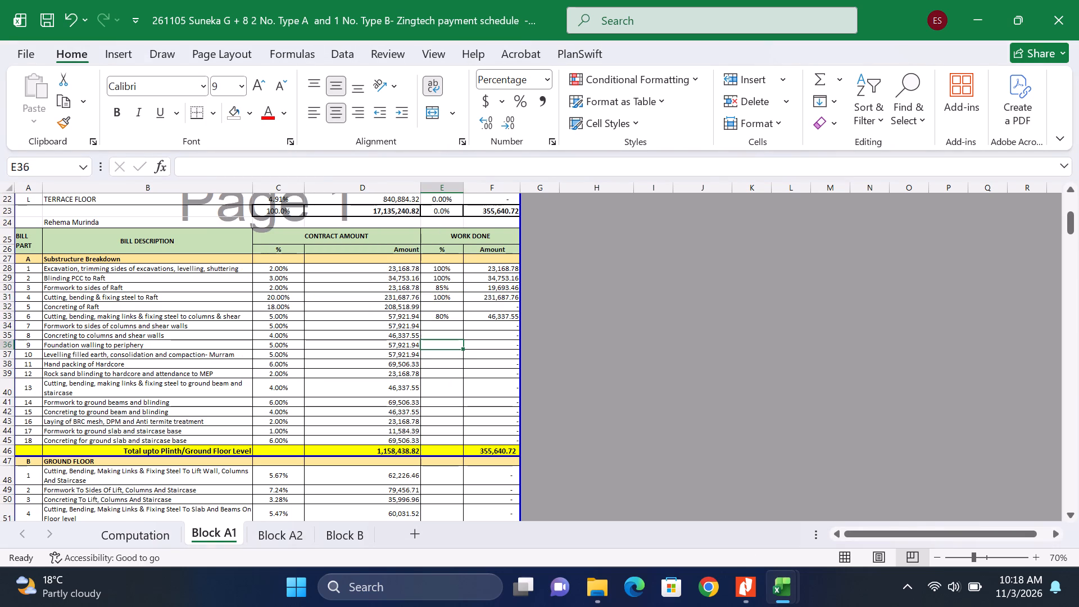
# Highlight the work done percentage for fixing steel to columns and shear (item 6) in yellow and set it to 100%.
pyautogui.click(450, 315)
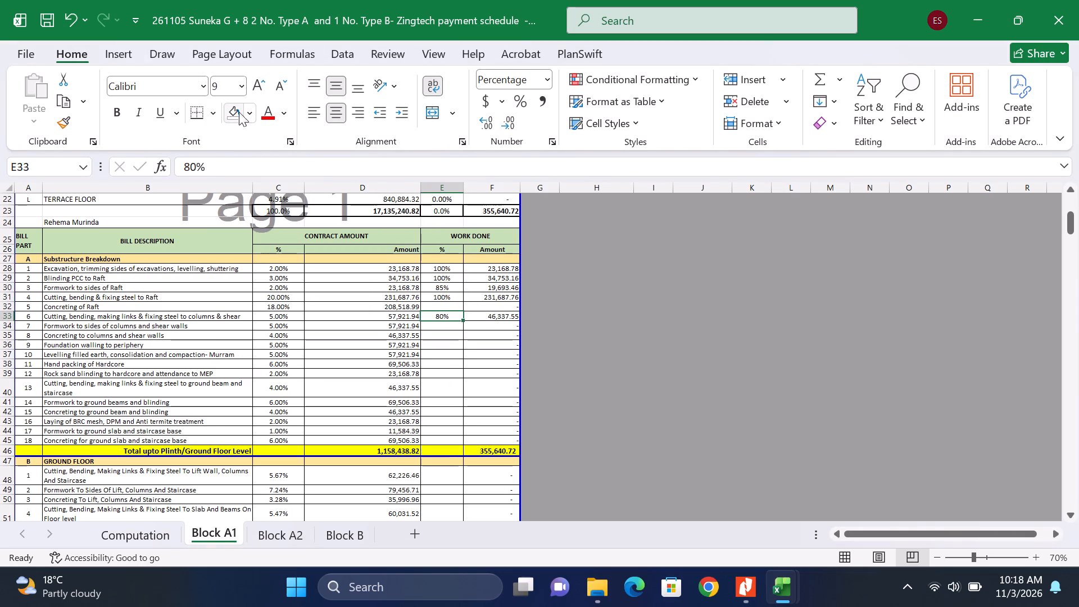
pyautogui.click(252, 107)
pyautogui.click(306, 362)
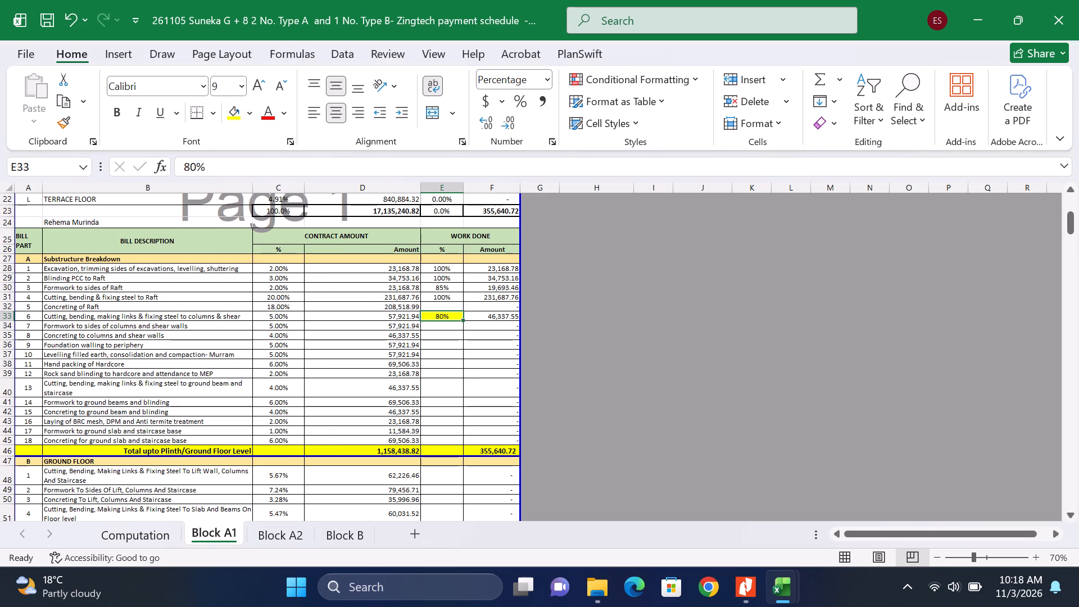
pyautogui.press('1')
pyautogui.write('00')
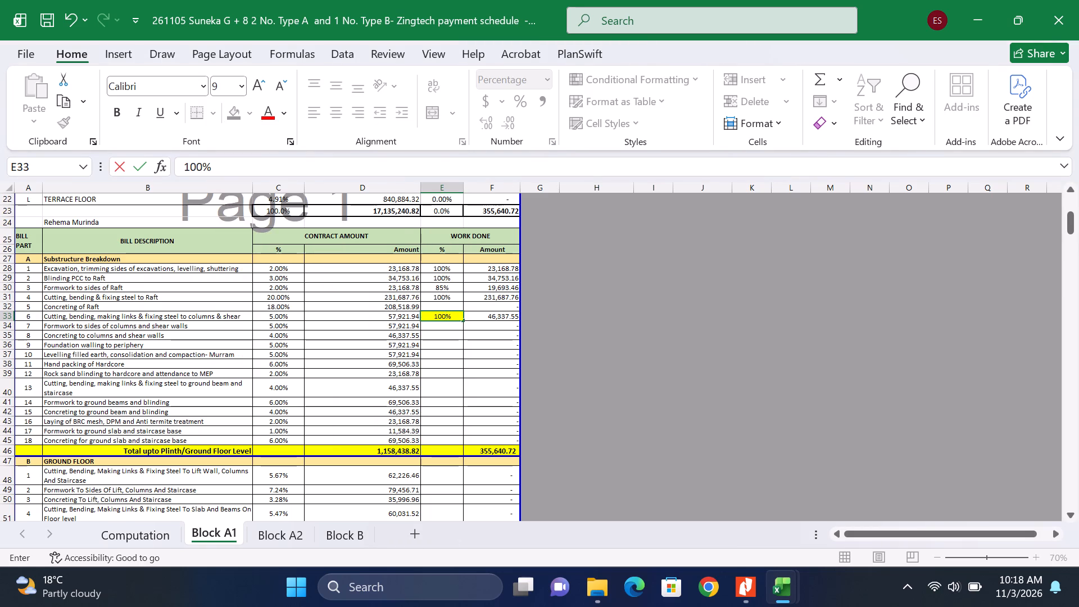
pyautogui.click(421, 405)
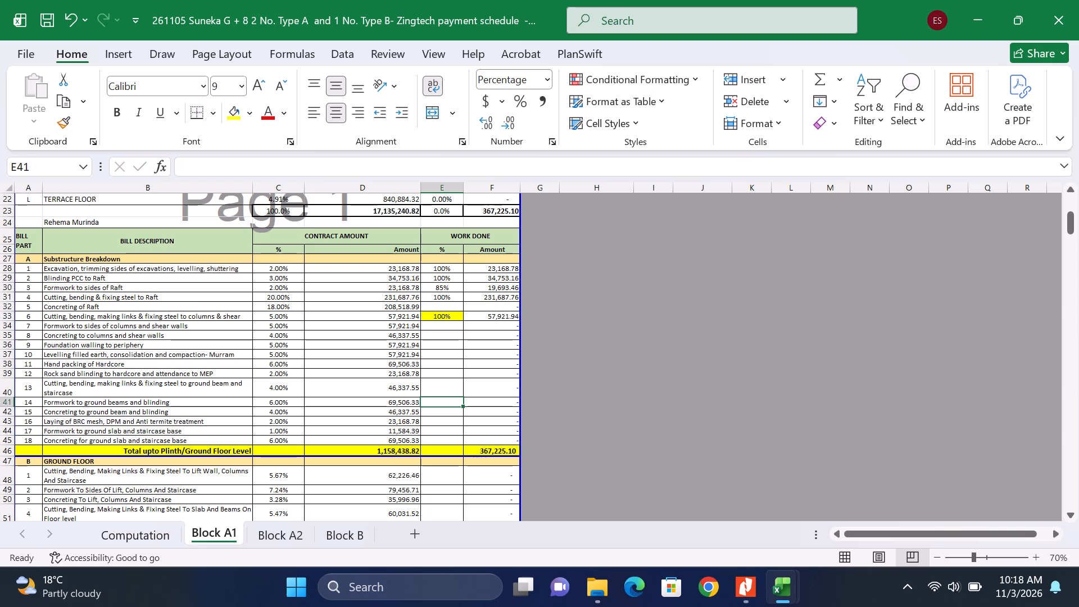
# Examine the substructure rows for column steel fixing, column and shear wall formwork, and concreting of raft.
pyautogui.click(5, 316)
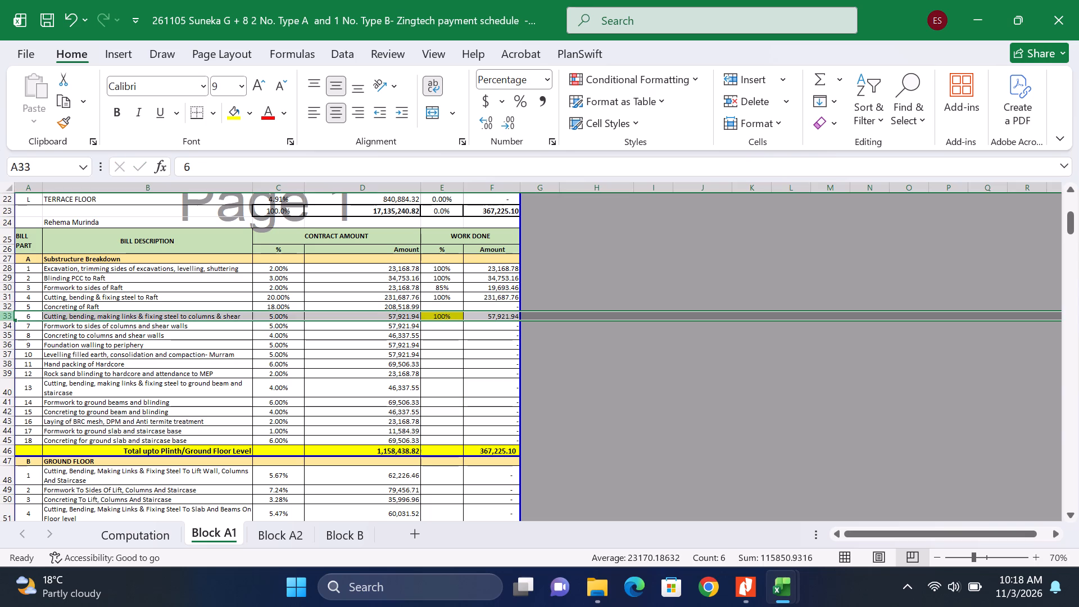
pyautogui.click(7, 324)
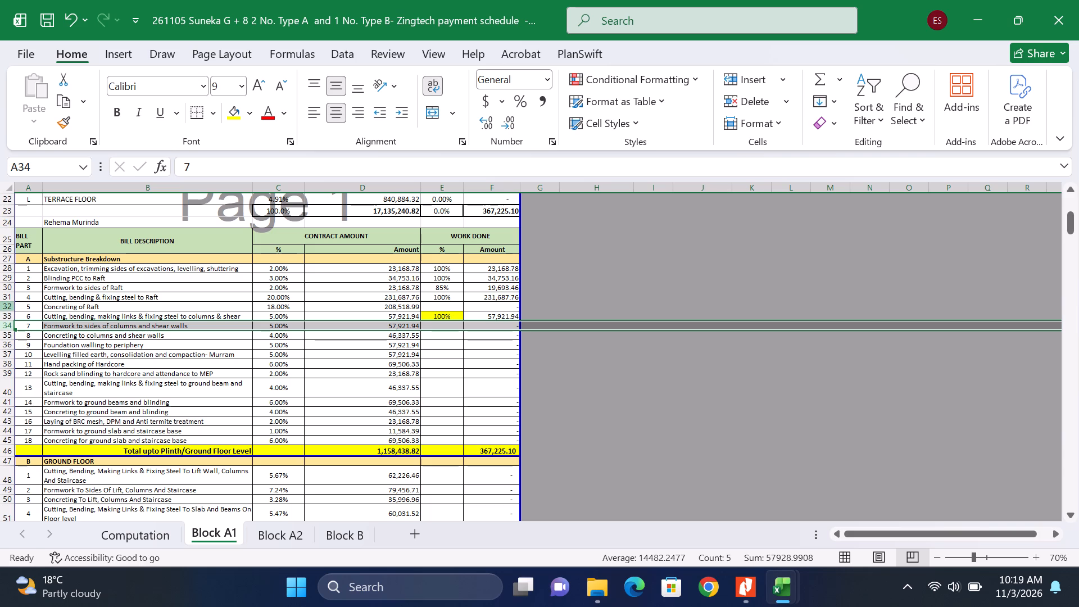
pyautogui.click(6, 307)
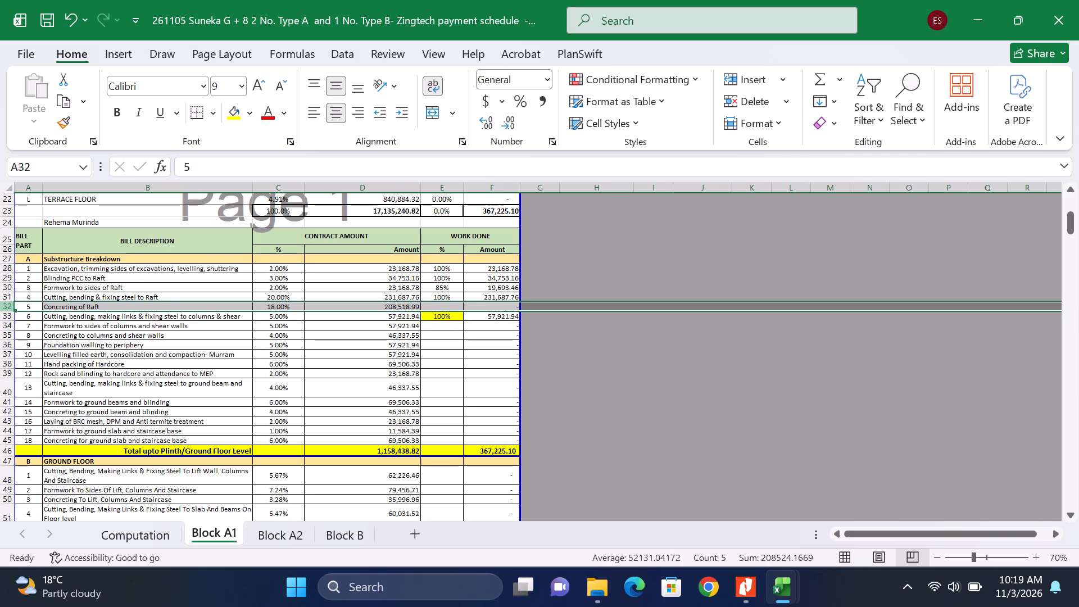
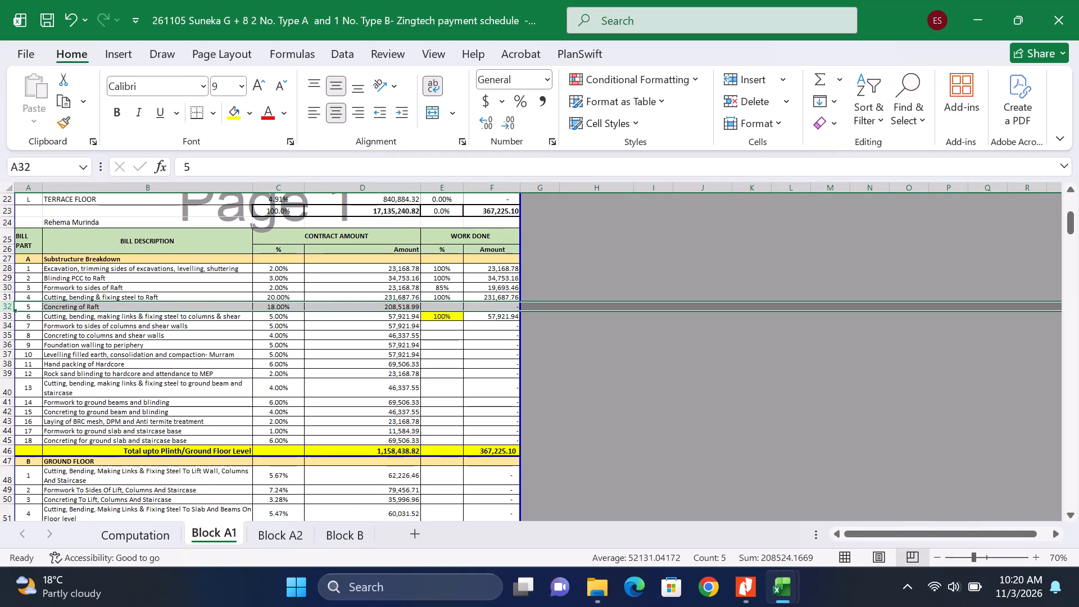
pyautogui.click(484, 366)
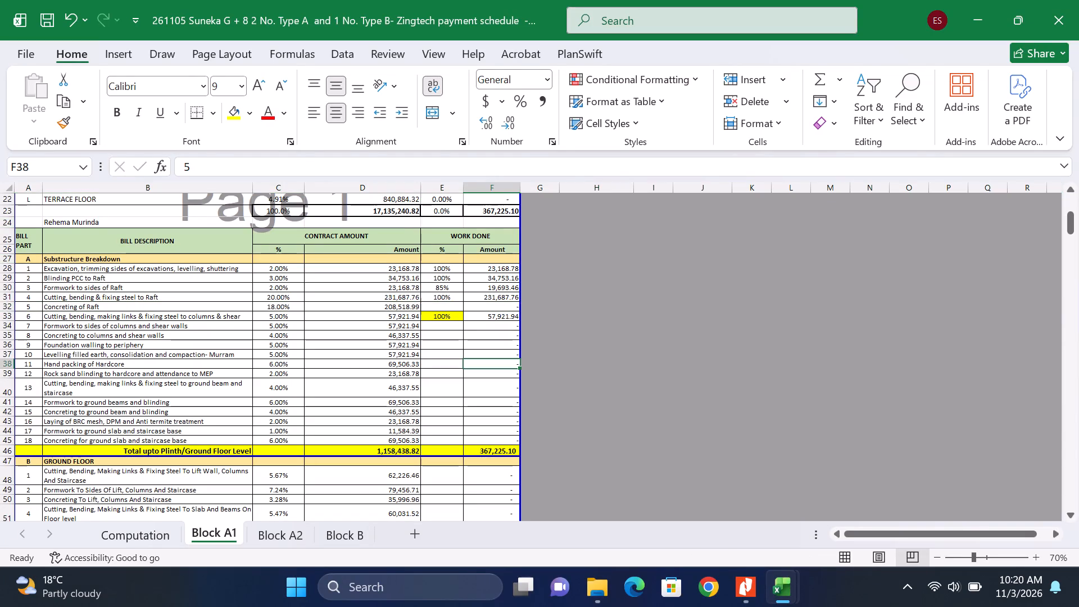
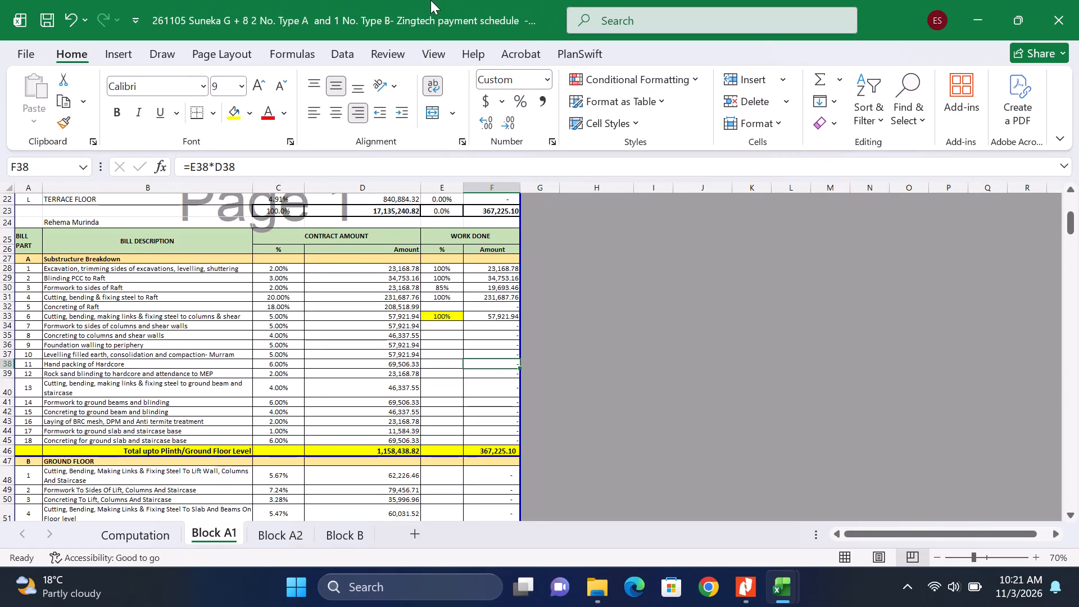
# Review the floor summary, the Substructure Breakdown and the Ground Floor work done entries on the Block A1 sheet.
pyautogui.scroll(-3, 473, 74)
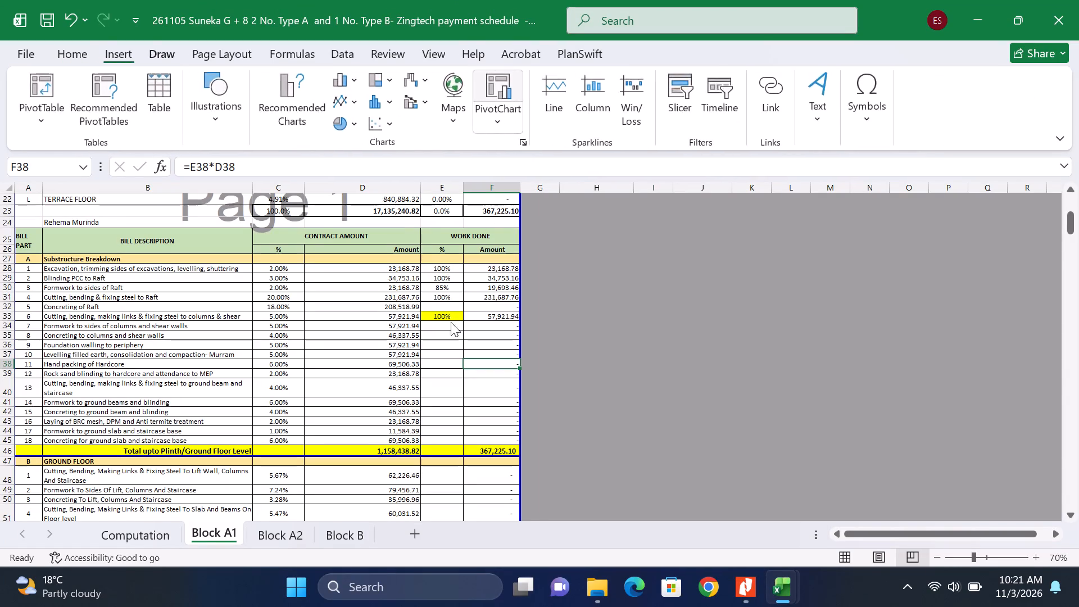
pyautogui.scroll(-3, 444, 332)
pyautogui.scroll(4, 444, 332)
pyautogui.scroll(8, 459, 120)
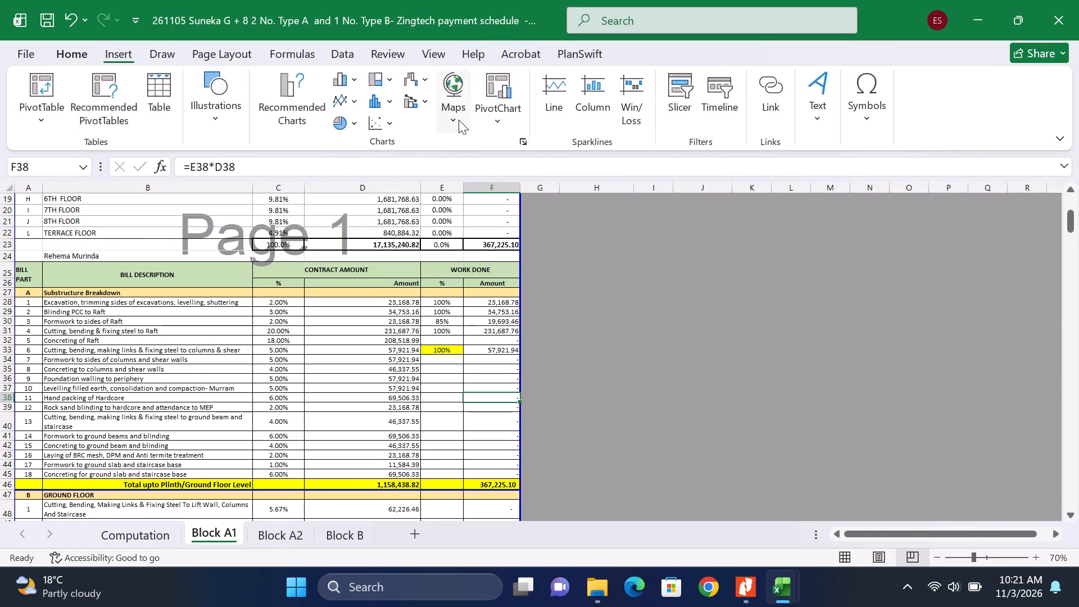
pyautogui.scroll(15, 459, 120)
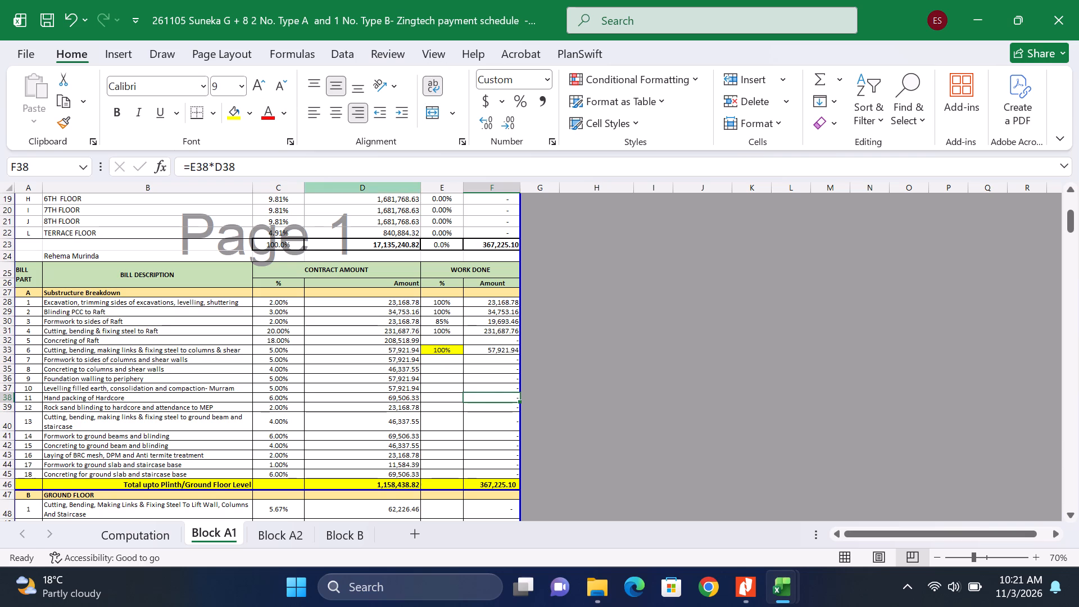
pyautogui.scroll(10, 428, 374)
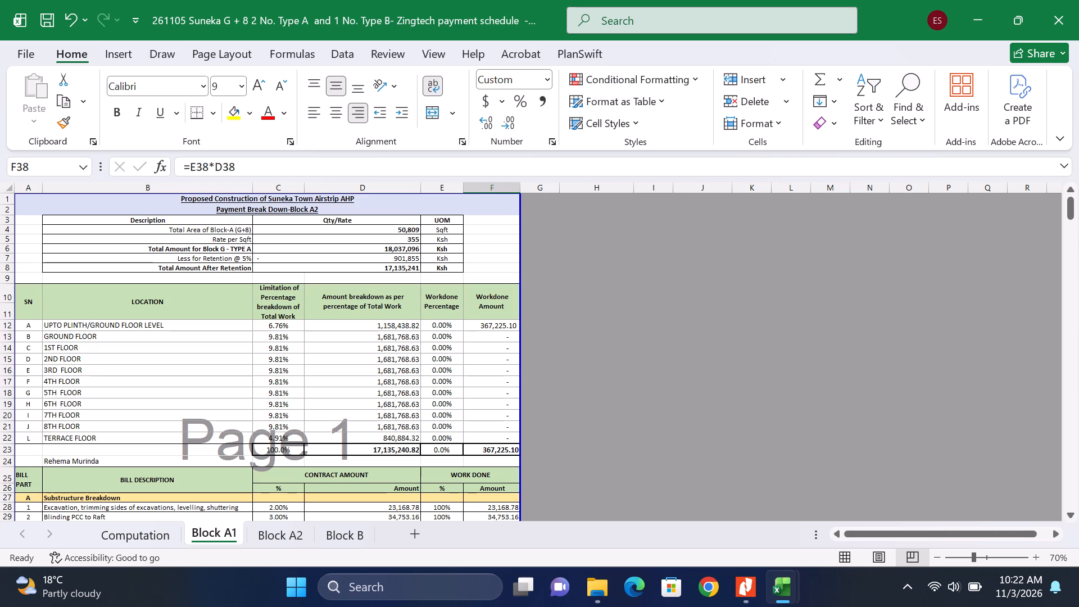
pyautogui.scroll(-5, 327, 380)
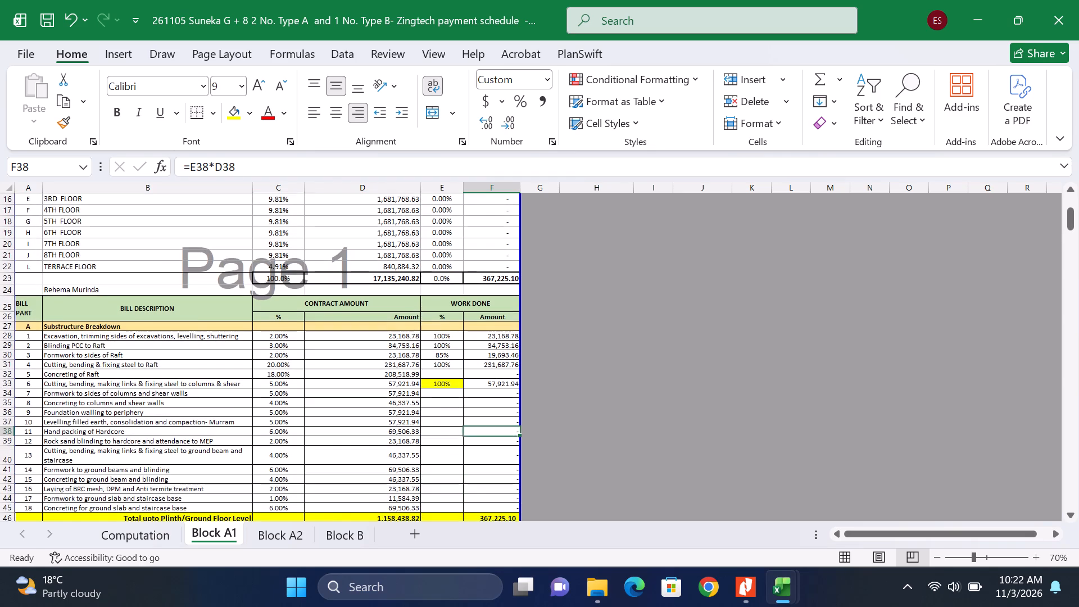
pyautogui.scroll(-7, 327, 380)
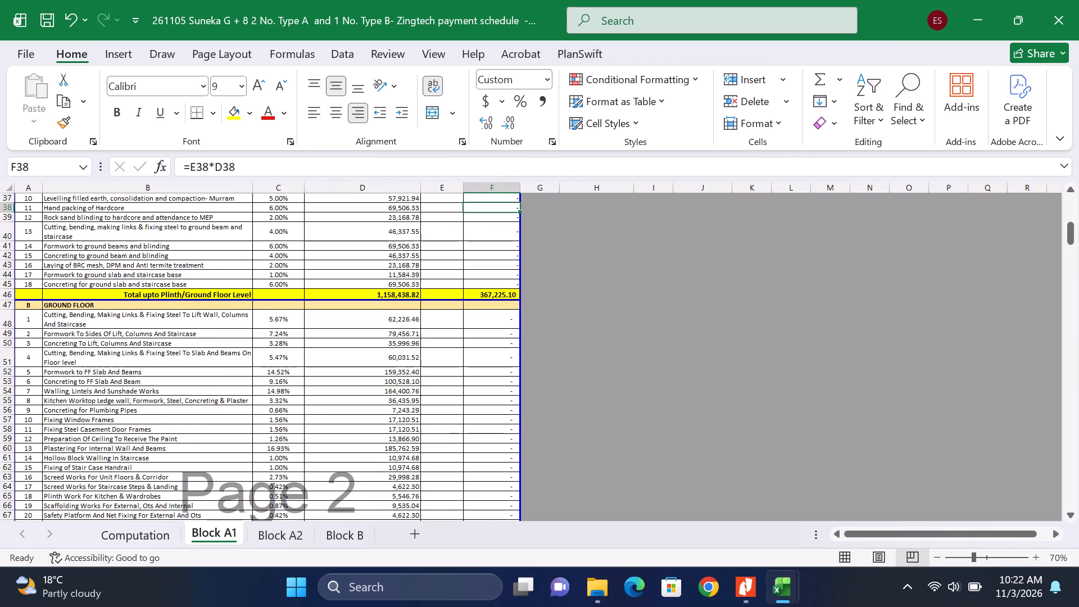
pyautogui.scroll(-9, 327, 380)
pyautogui.scroll(7, 327, 380)
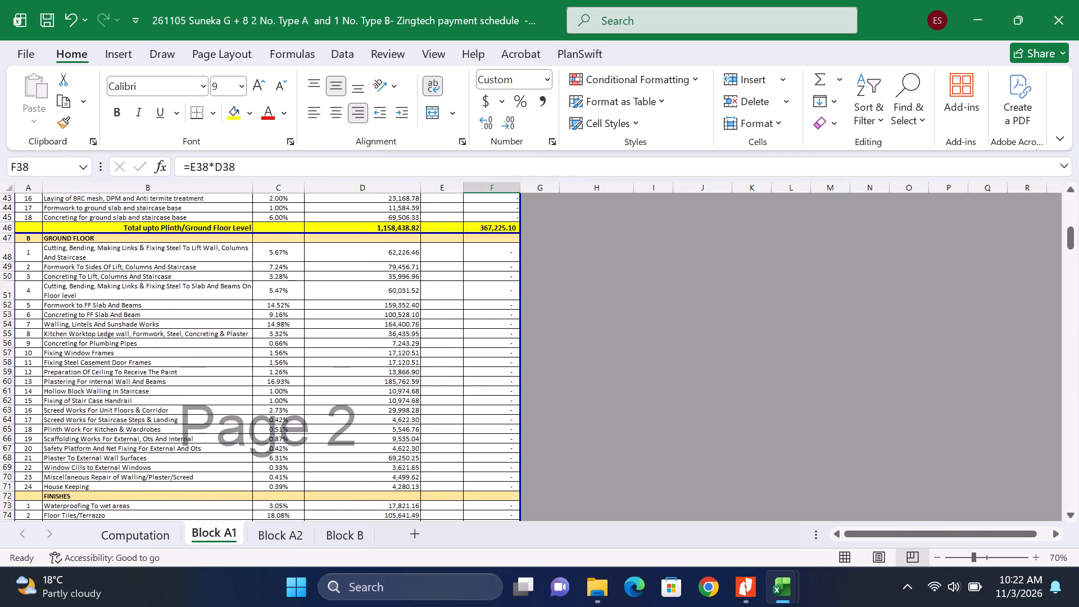
pyautogui.scroll(10, 327, 380)
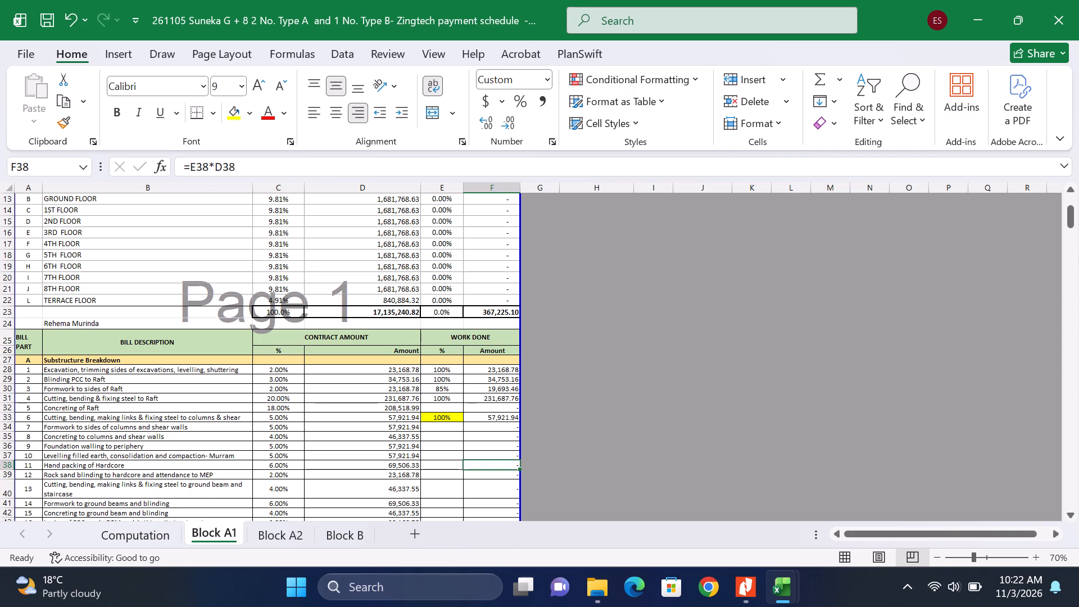
pyautogui.click(456, 441)
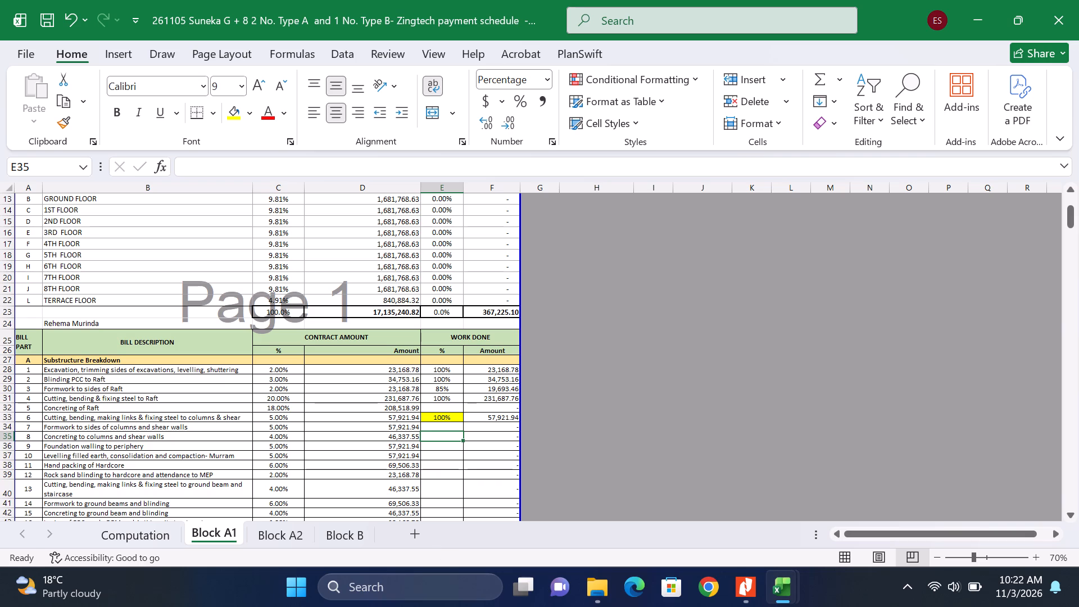
pyautogui.scroll(-1, 271, 483)
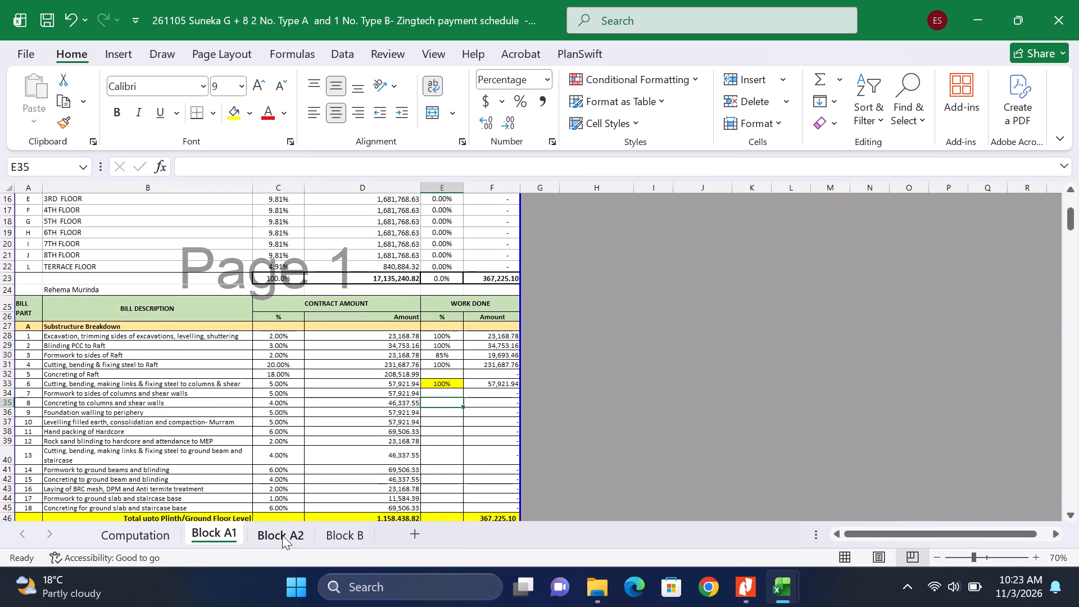
# Switch to the Block B sheet and examine its work done percentages, from the upper floors back to the Substructure Breakdown.
pyautogui.click(339, 538)
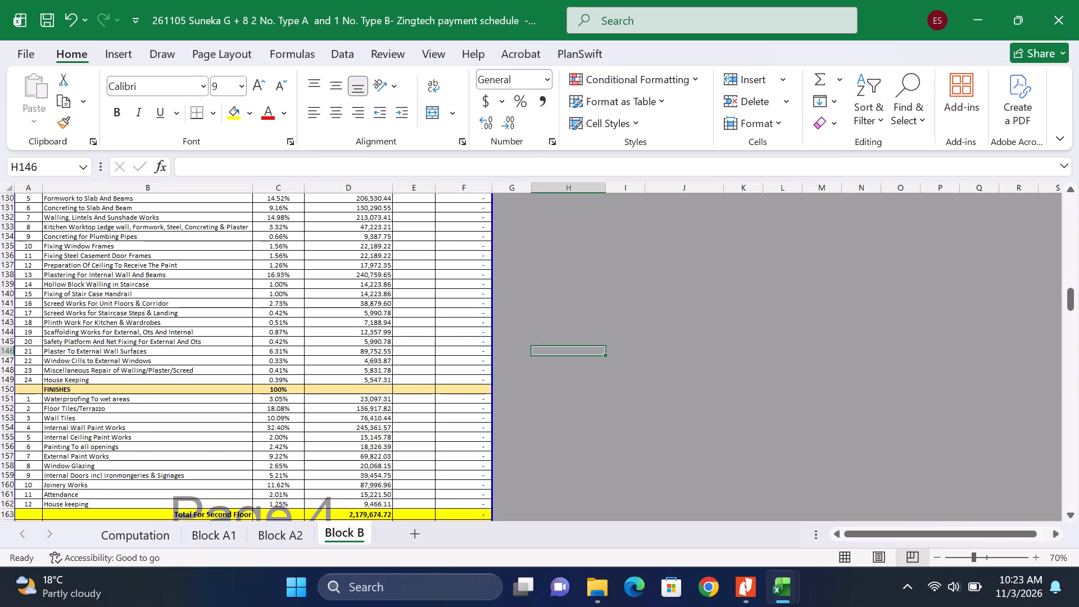
pyautogui.scroll(-5, 300, 441)
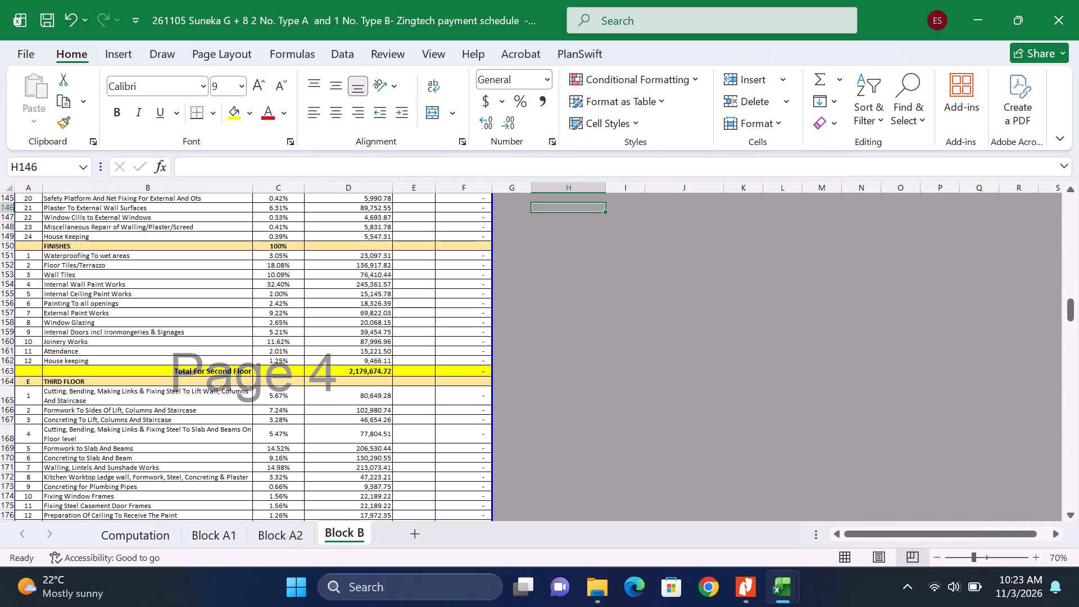
pyautogui.scroll(-7, 467, 330)
pyautogui.scroll(11, 446, 359)
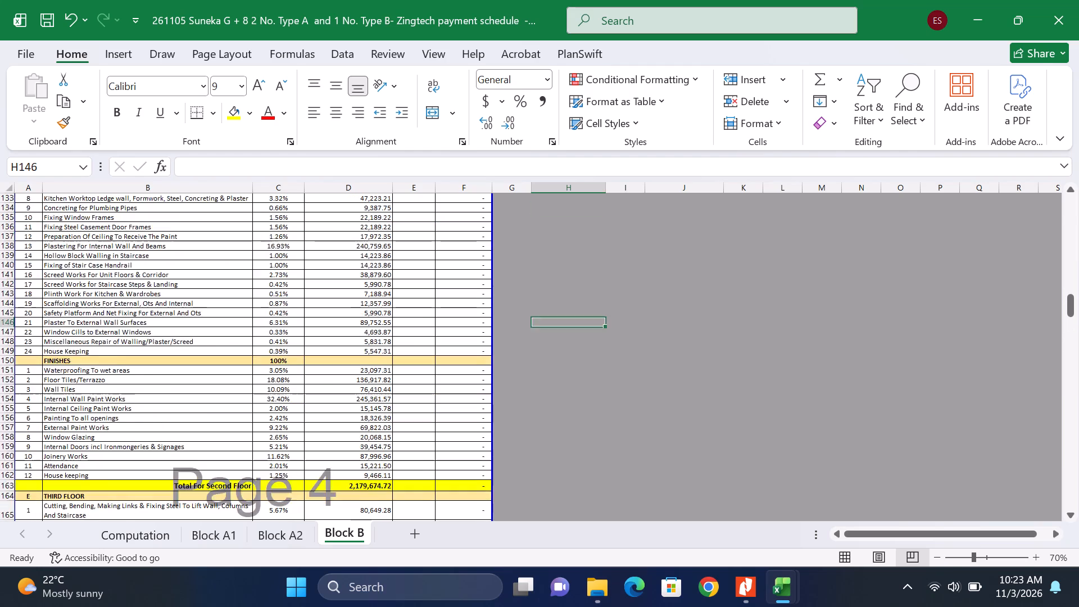
pyautogui.scroll(20, 446, 359)
pyautogui.scroll(6, 453, 363)
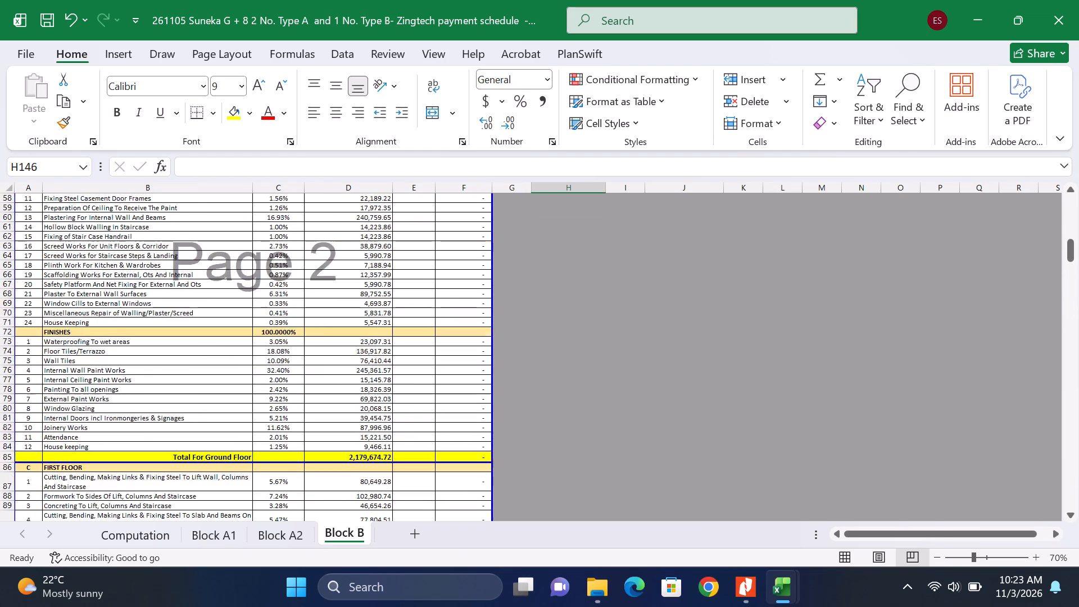
pyautogui.scroll(10, 453, 363)
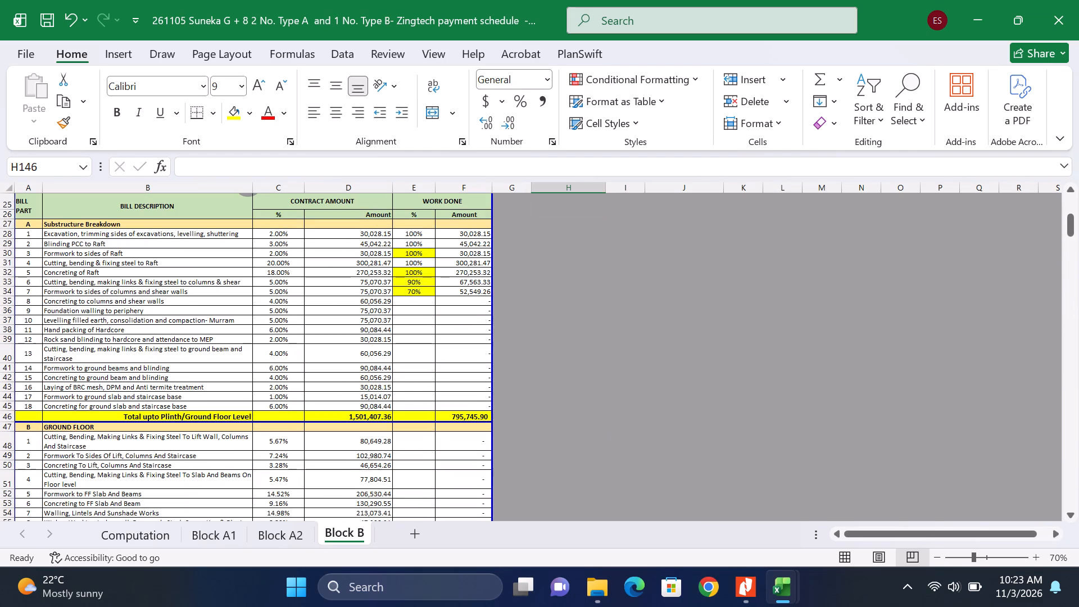
pyautogui.scroll(-7, 432, 354)
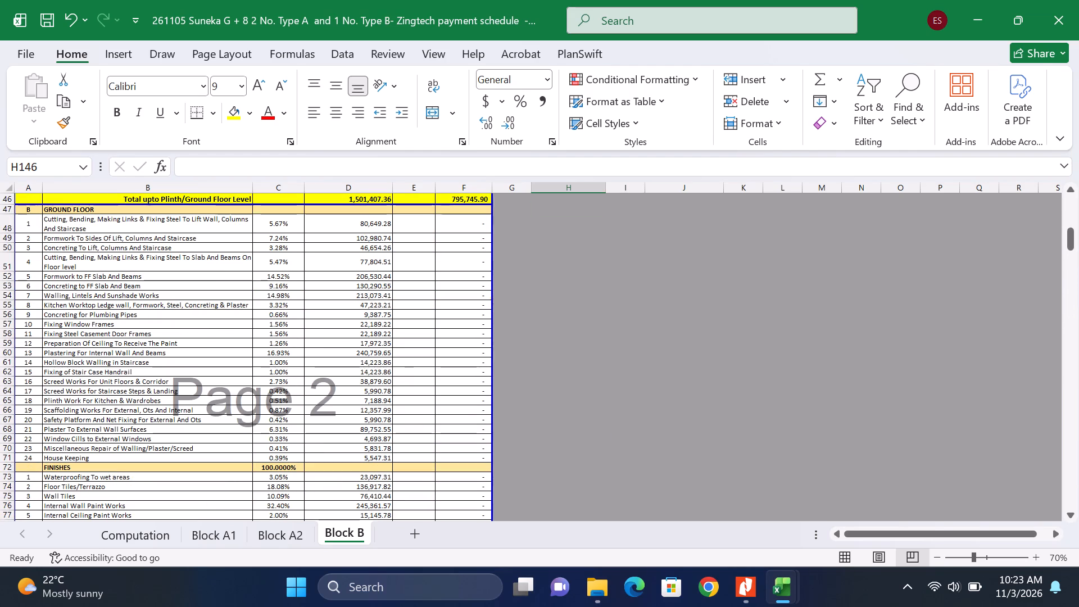
pyautogui.scroll(9, 226, 340)
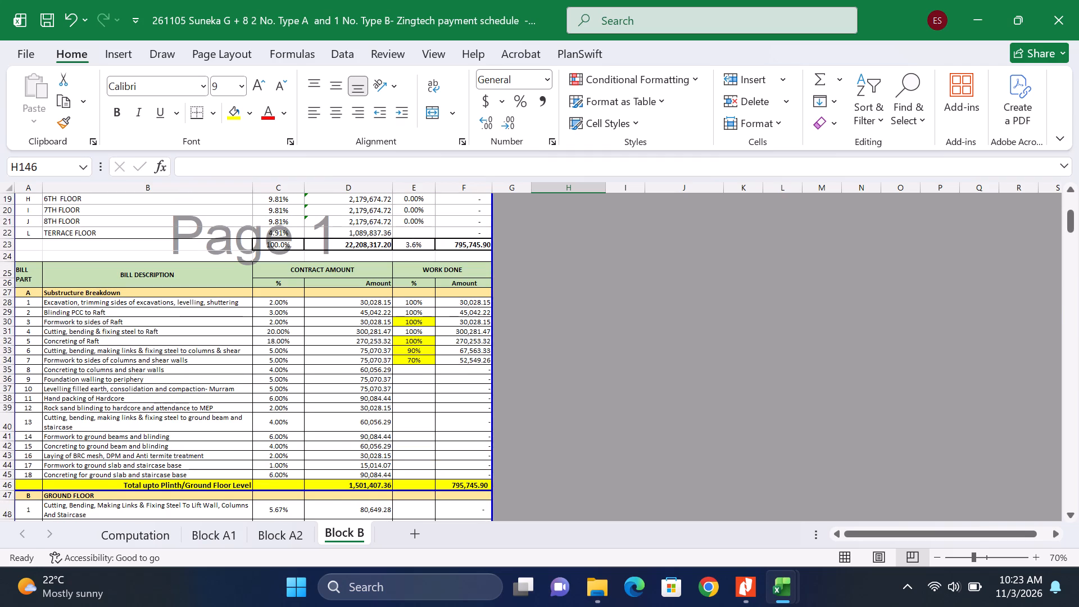
# Remove the fill colour from Block B's work done percentage cells E30 to E35 in the Substructure Breakdown.
pyautogui.click(10, 359)
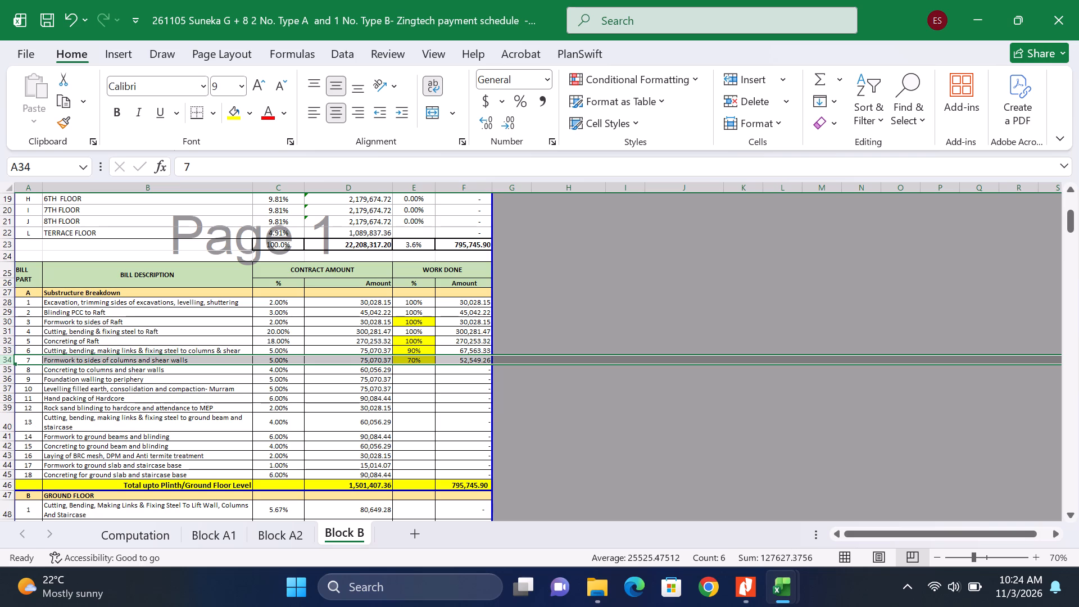
pyautogui.moveTo(414, 322); pyautogui.dragTo(423, 365)
pyautogui.rightClick(420, 349)
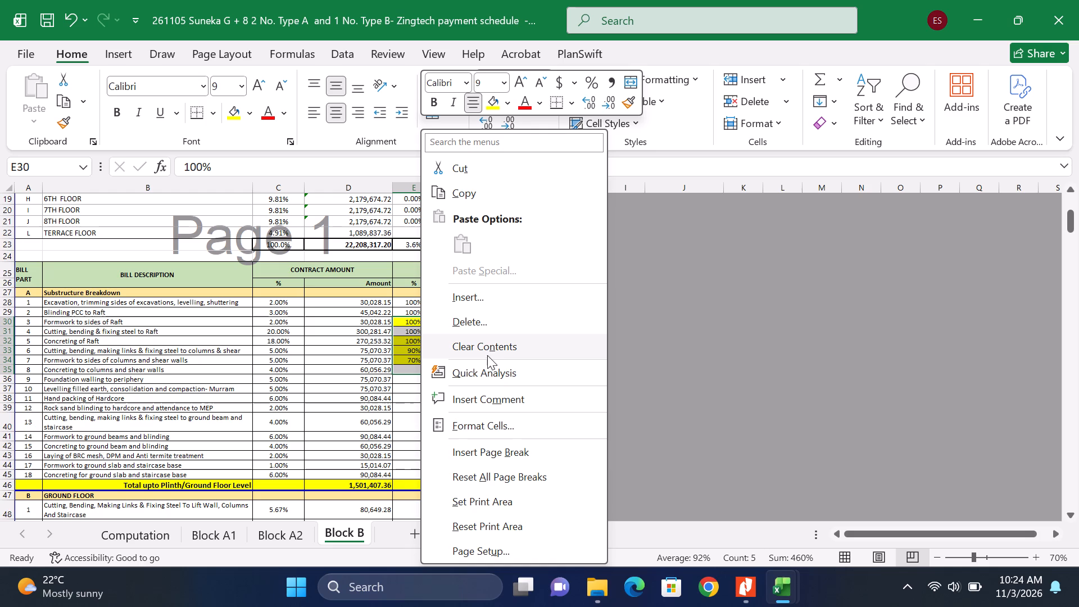
pyautogui.click(248, 114)
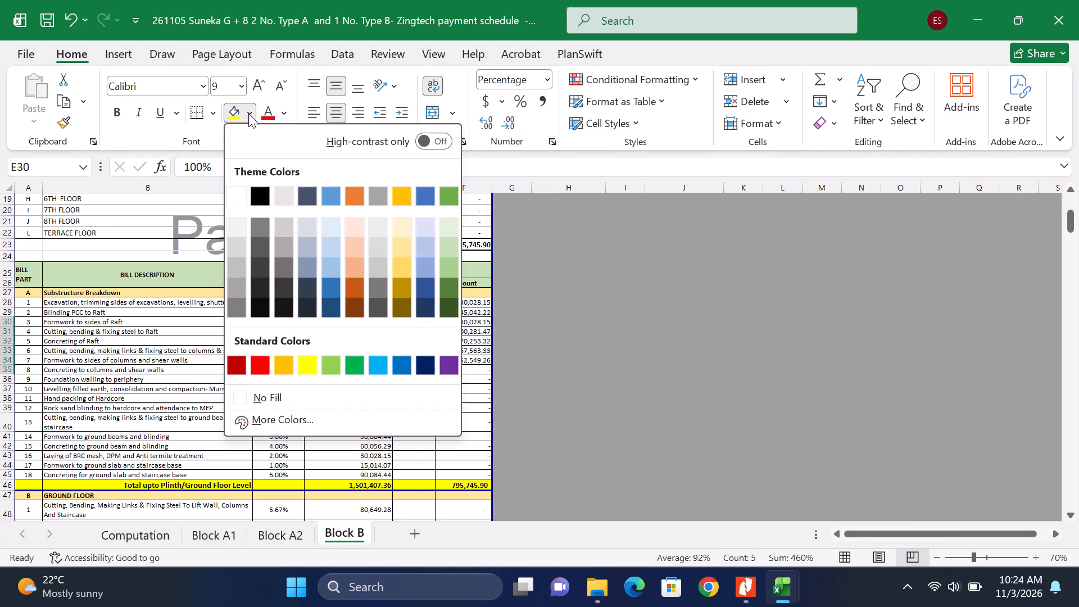
pyautogui.click(300, 398)
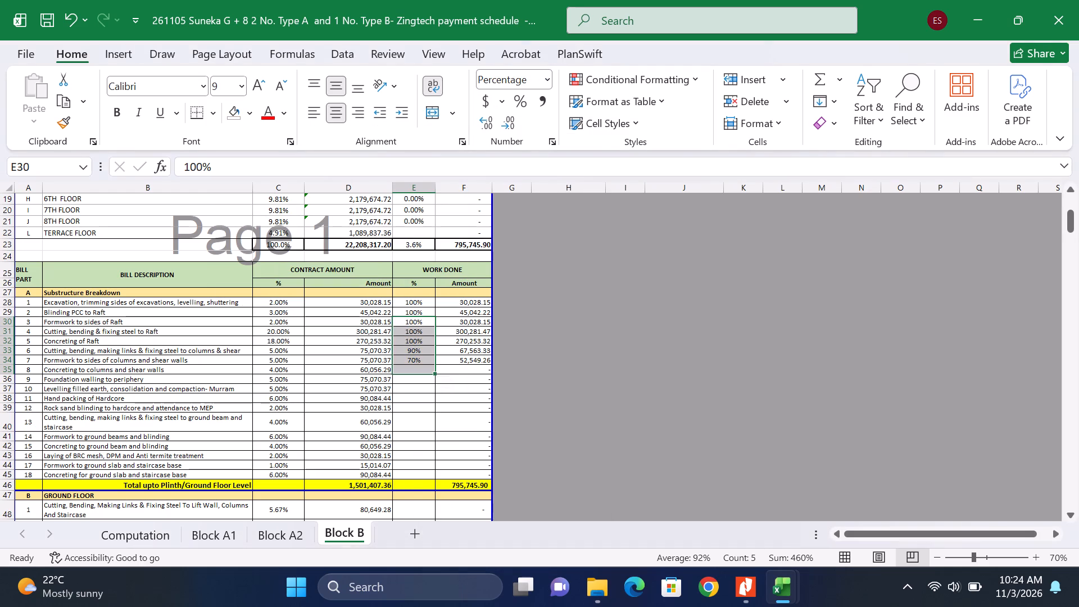
pyautogui.click(407, 411)
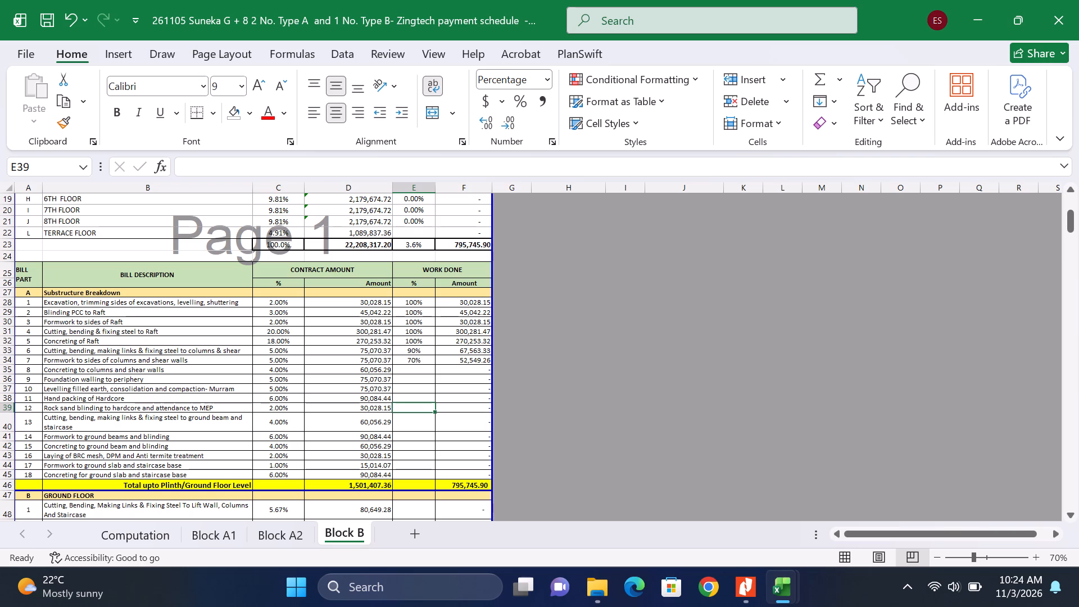
# Set the work done percentage for formwork to sides of columns and shear walls (E34) to 100%.
pyautogui.click(427, 343)
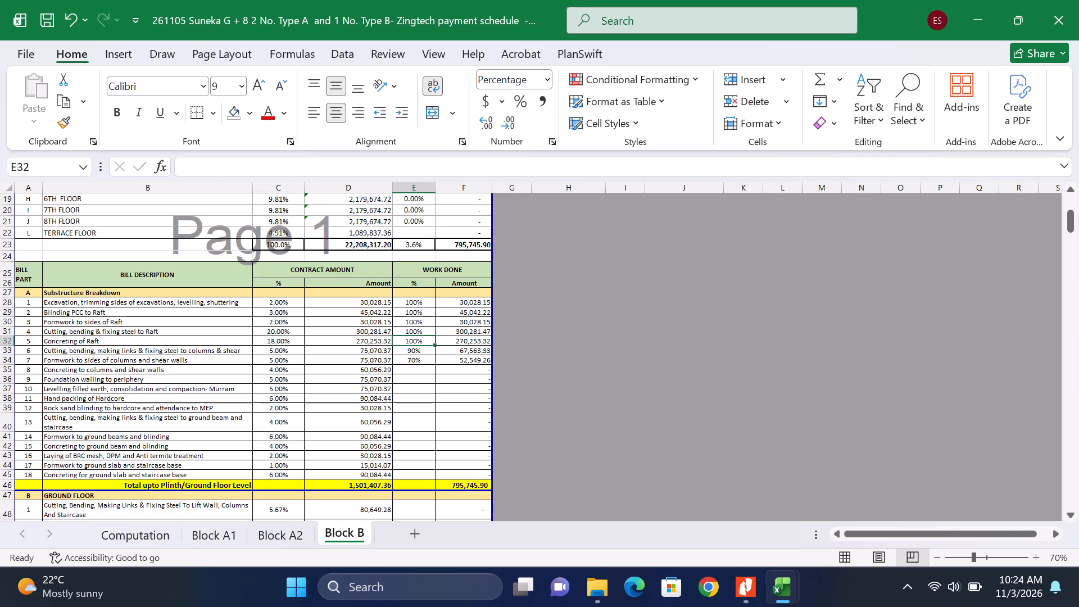
pyautogui.click(414, 371)
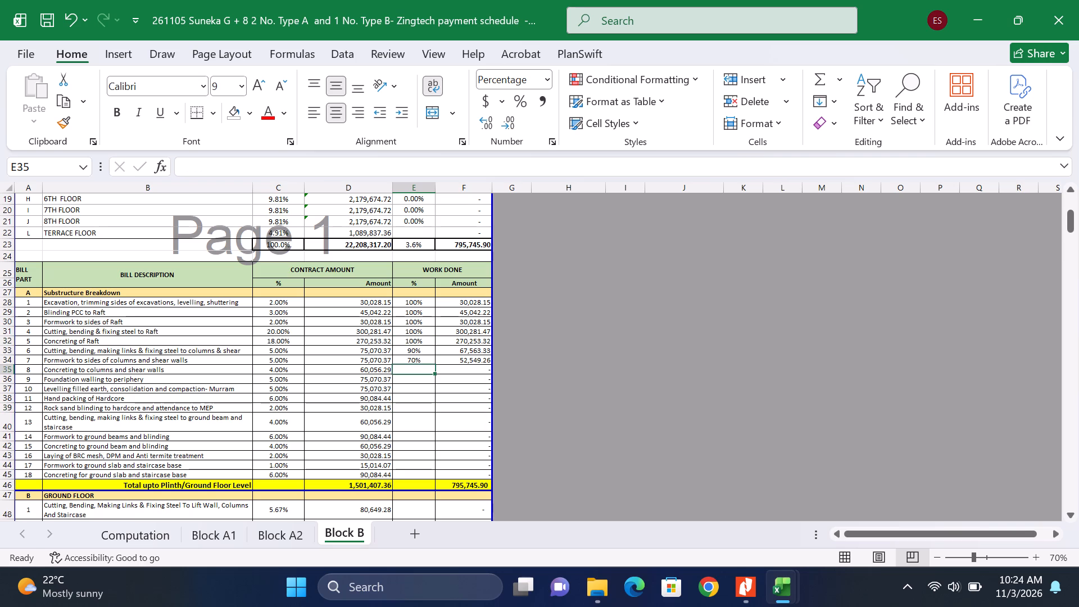
pyautogui.click(5, 370)
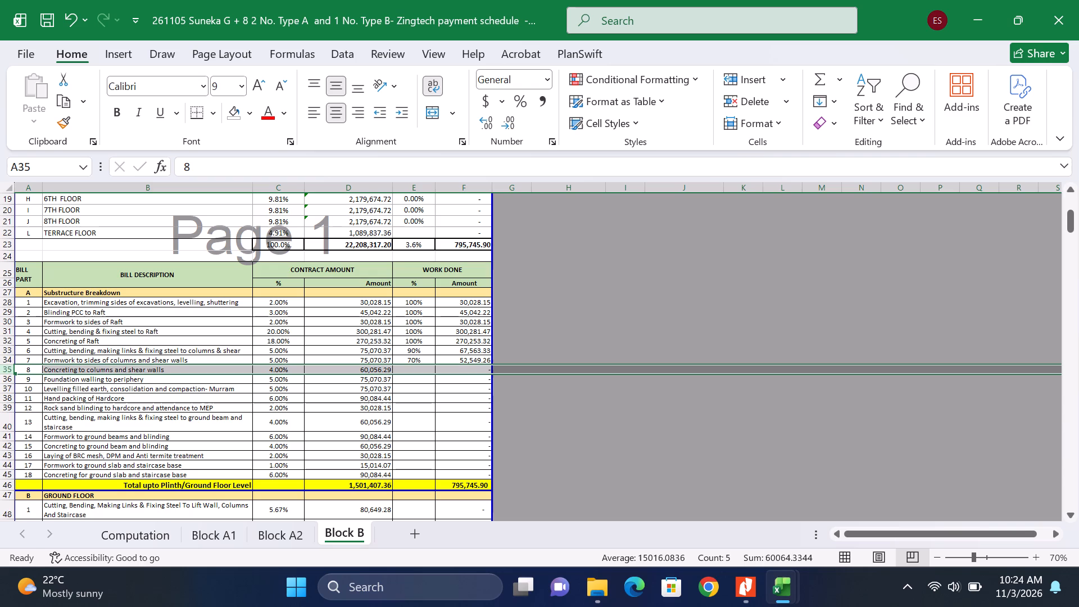
pyautogui.click(4, 359)
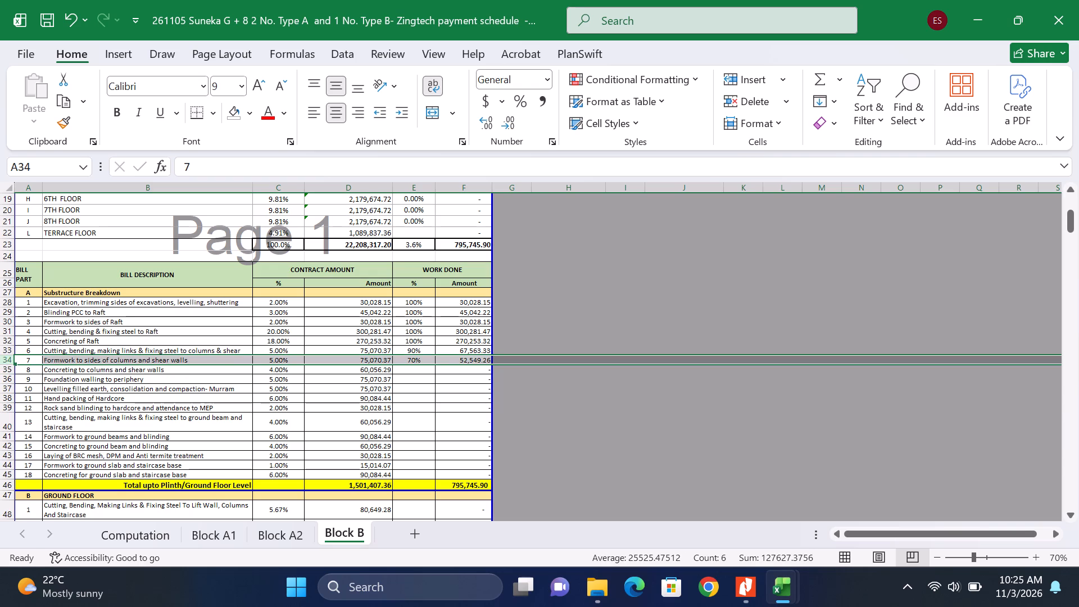
pyautogui.click(414, 357)
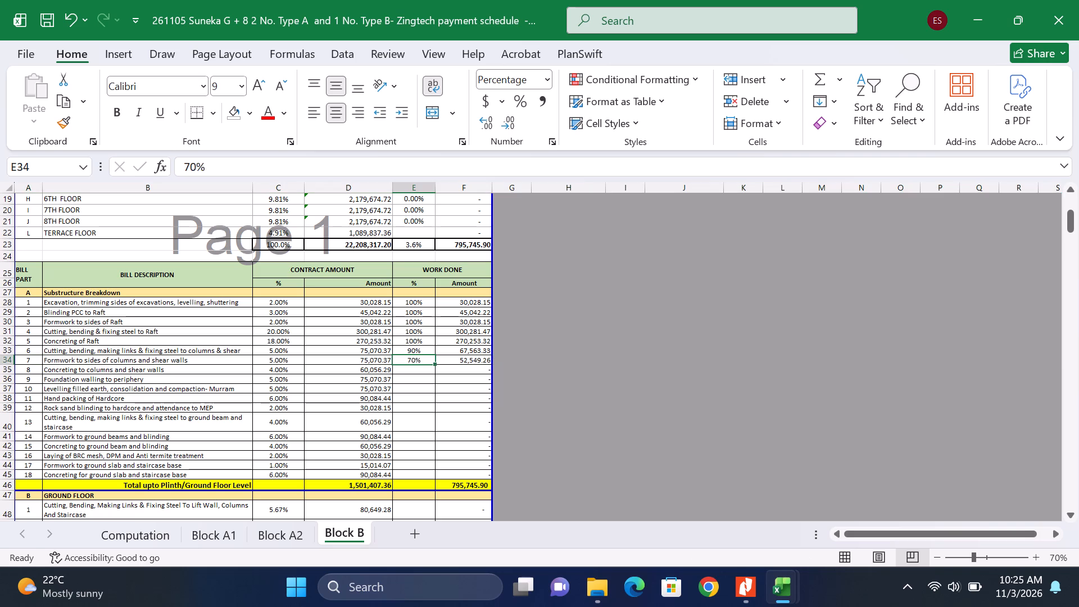
pyautogui.write('100')
pyautogui.click(418, 393)
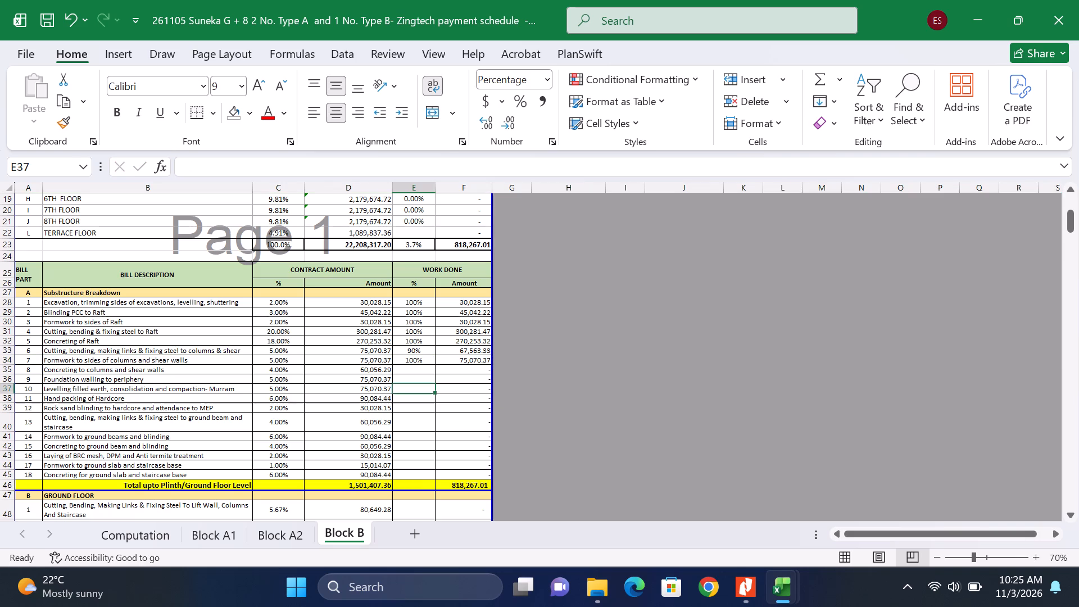
# Set the work done percentage for cutting, bending, making links and fixing steel to columns and shear (E33) to 100%.
pyautogui.click(5, 358)
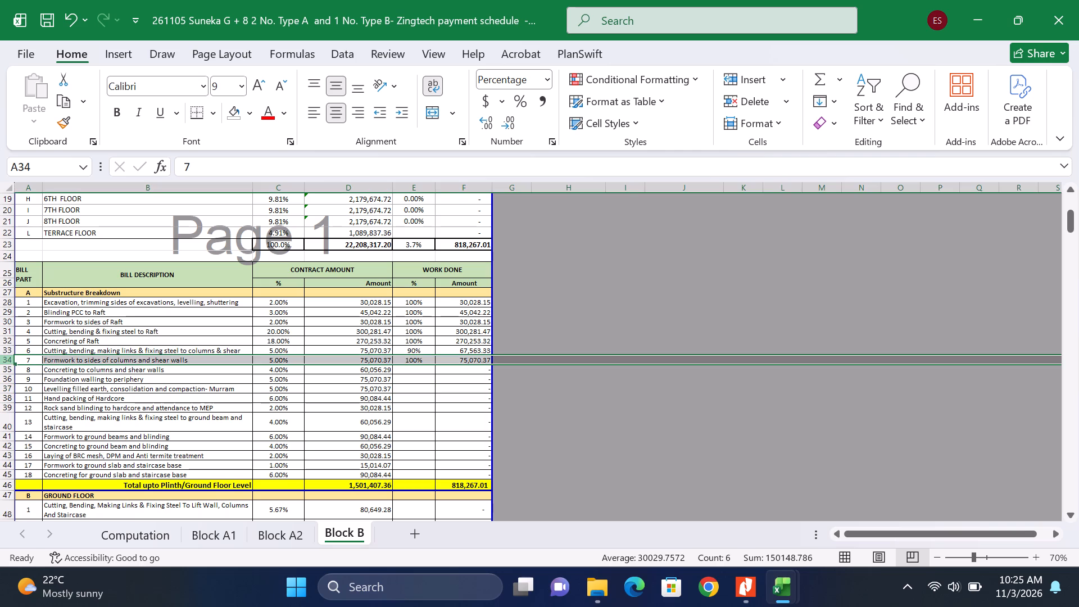
pyautogui.click(9, 350)
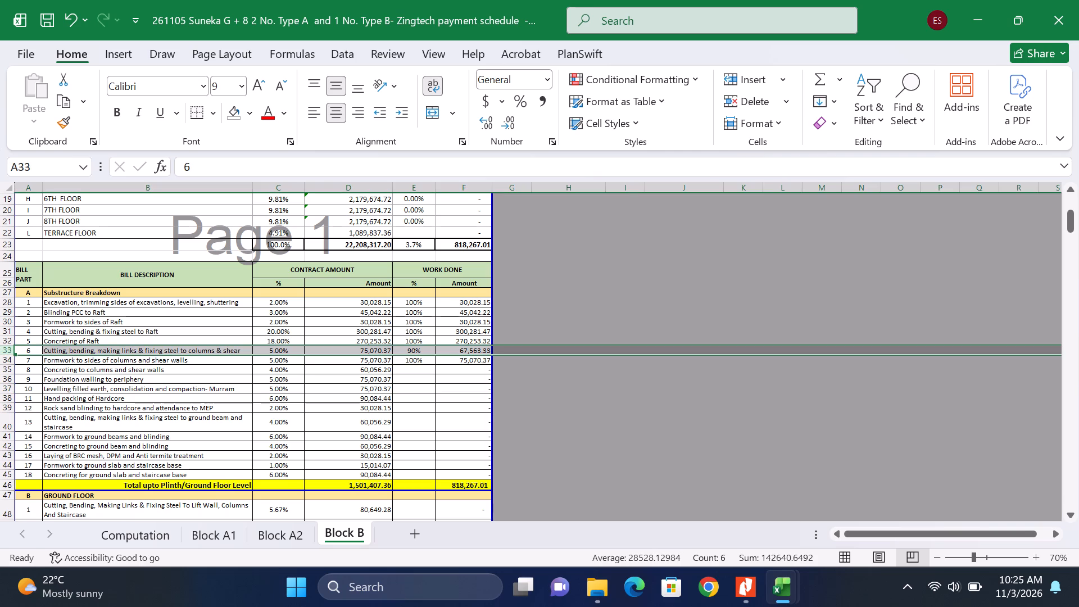
pyautogui.click(423, 350)
pyautogui.press('1')
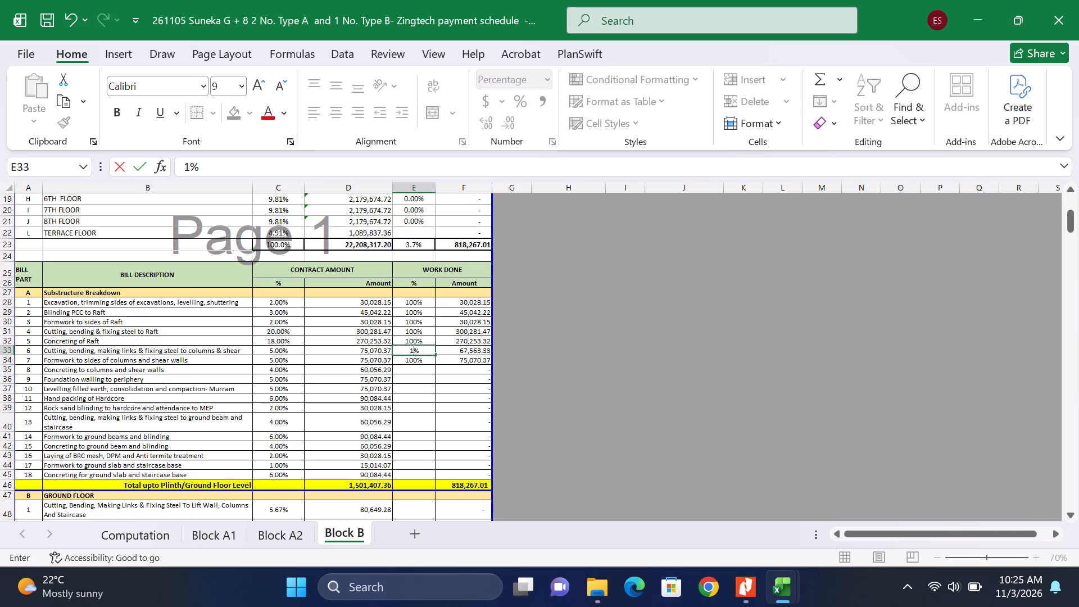
pyautogui.write('00')
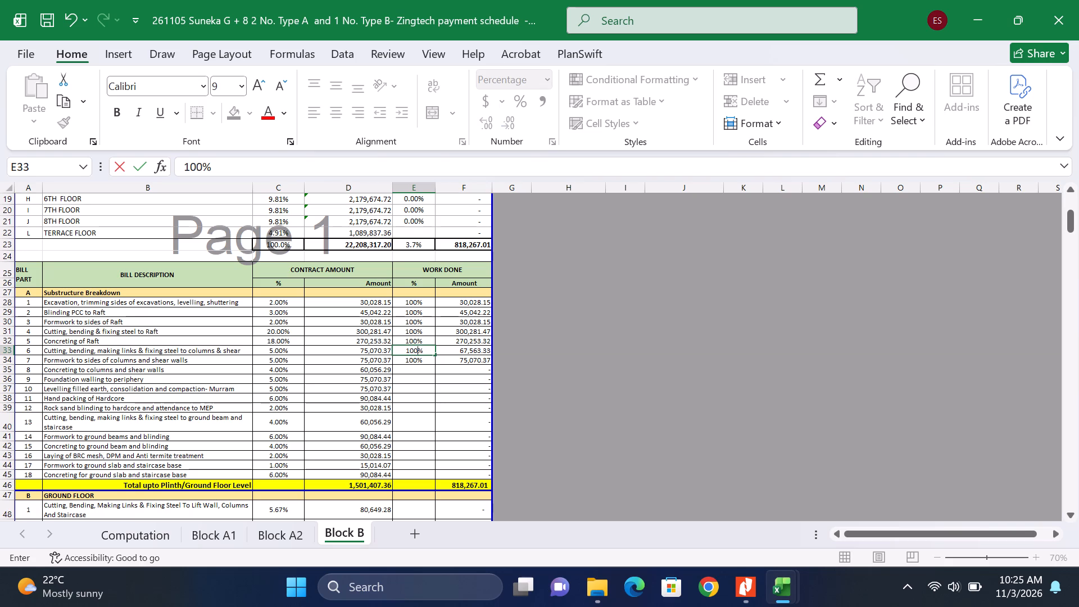
pyautogui.click(421, 387)
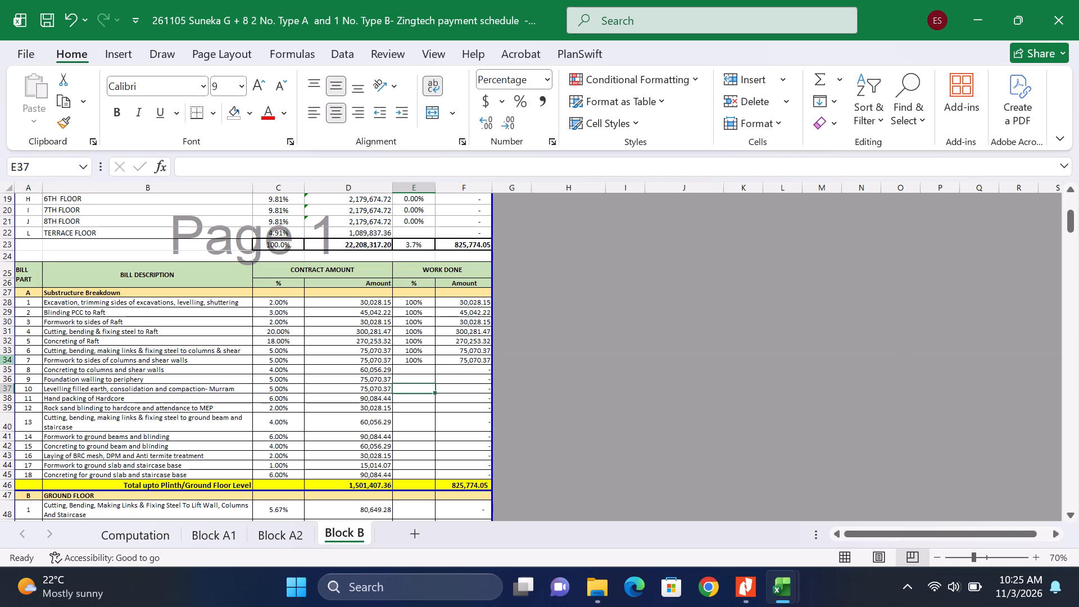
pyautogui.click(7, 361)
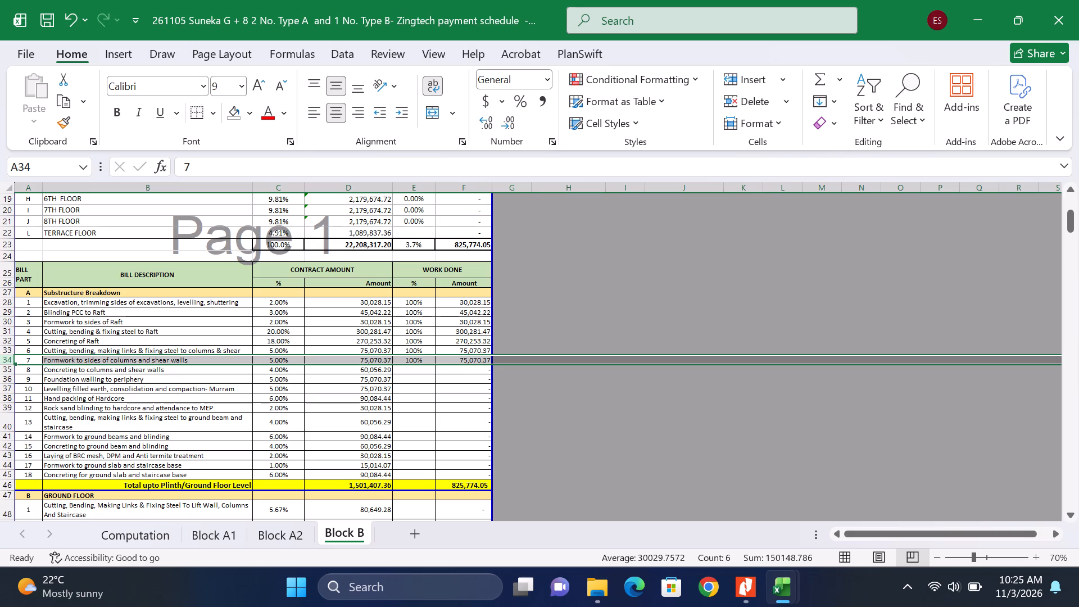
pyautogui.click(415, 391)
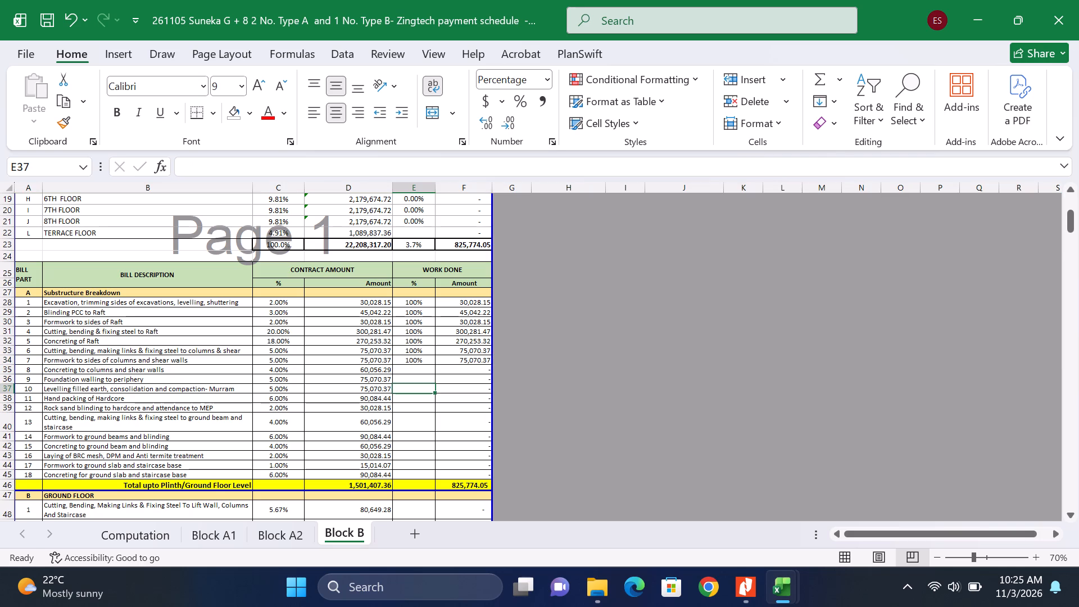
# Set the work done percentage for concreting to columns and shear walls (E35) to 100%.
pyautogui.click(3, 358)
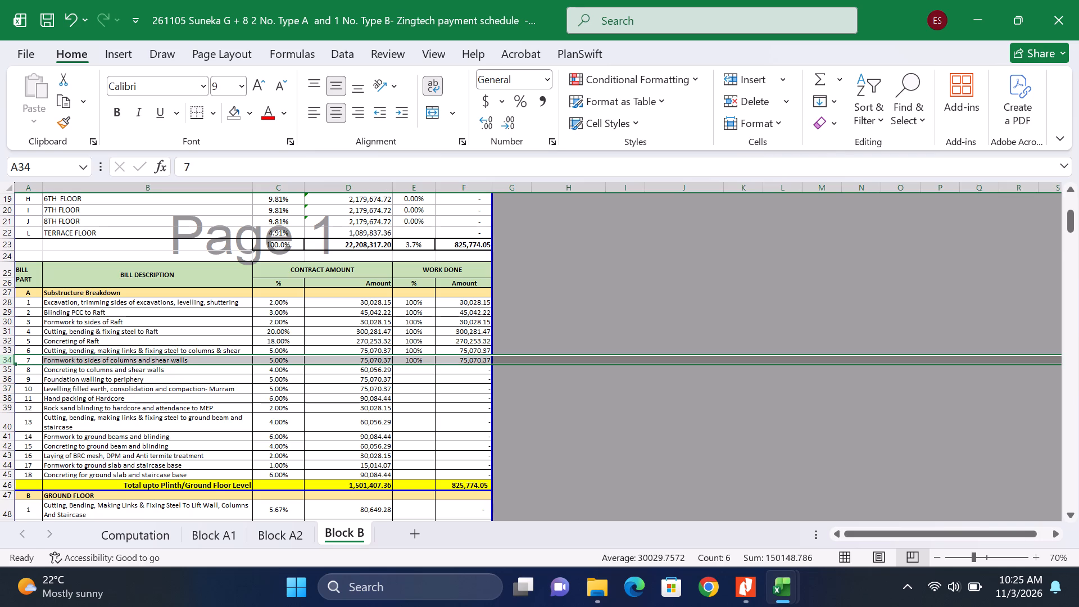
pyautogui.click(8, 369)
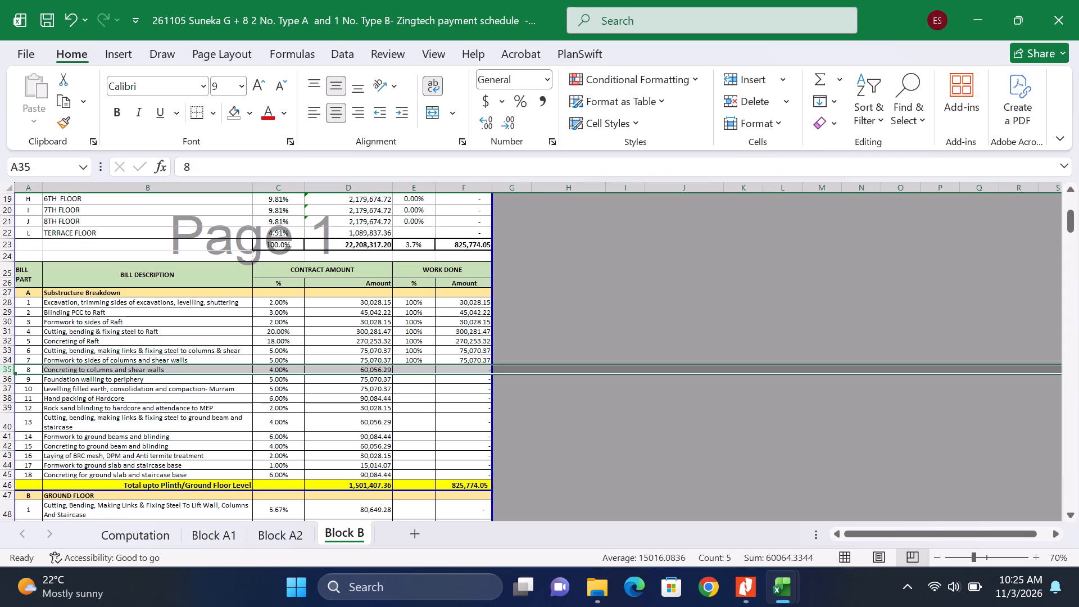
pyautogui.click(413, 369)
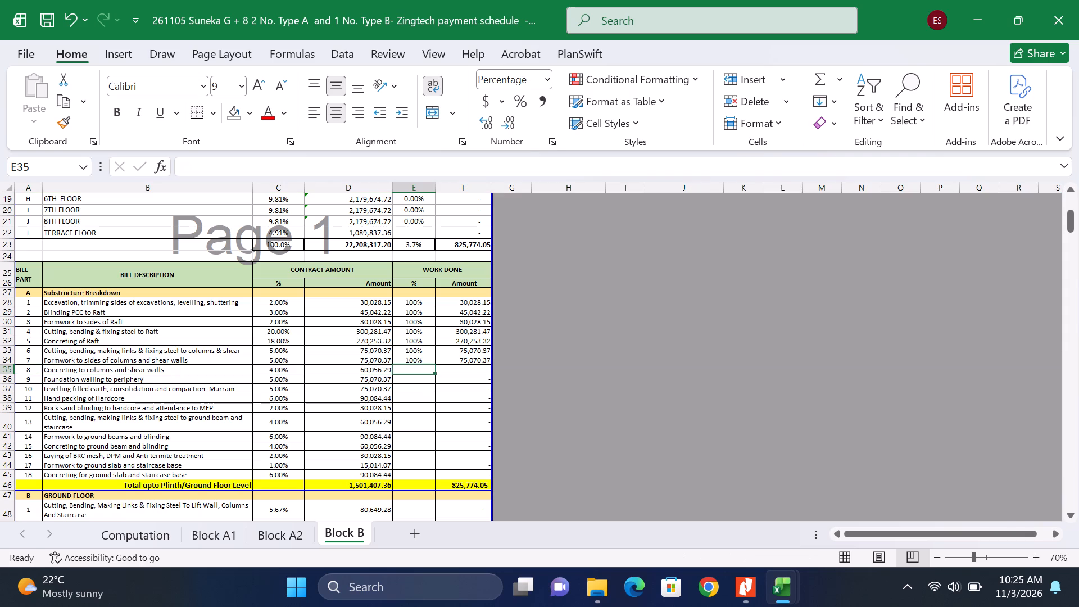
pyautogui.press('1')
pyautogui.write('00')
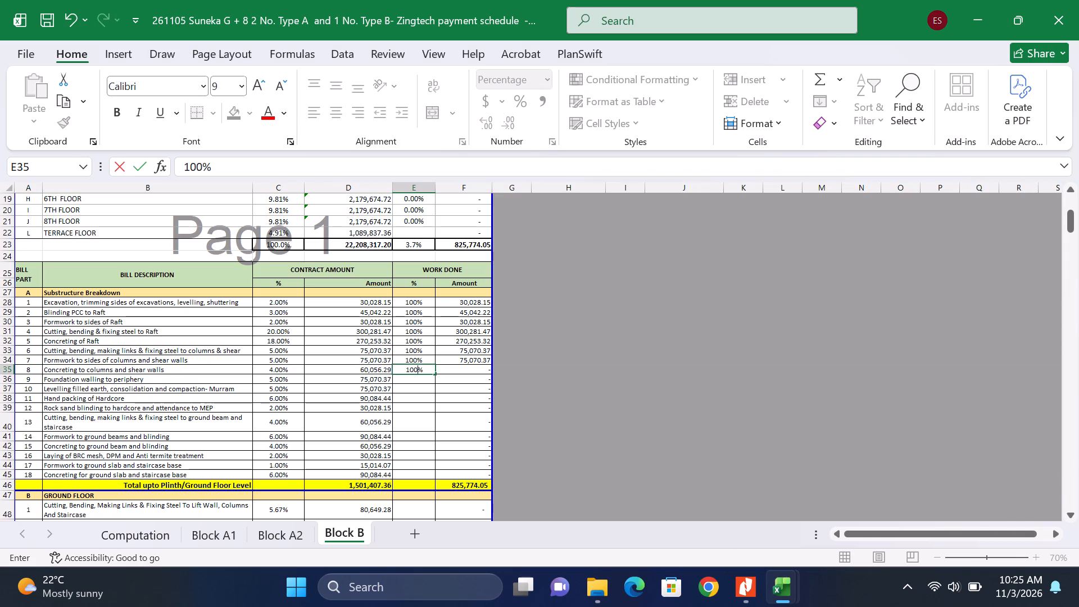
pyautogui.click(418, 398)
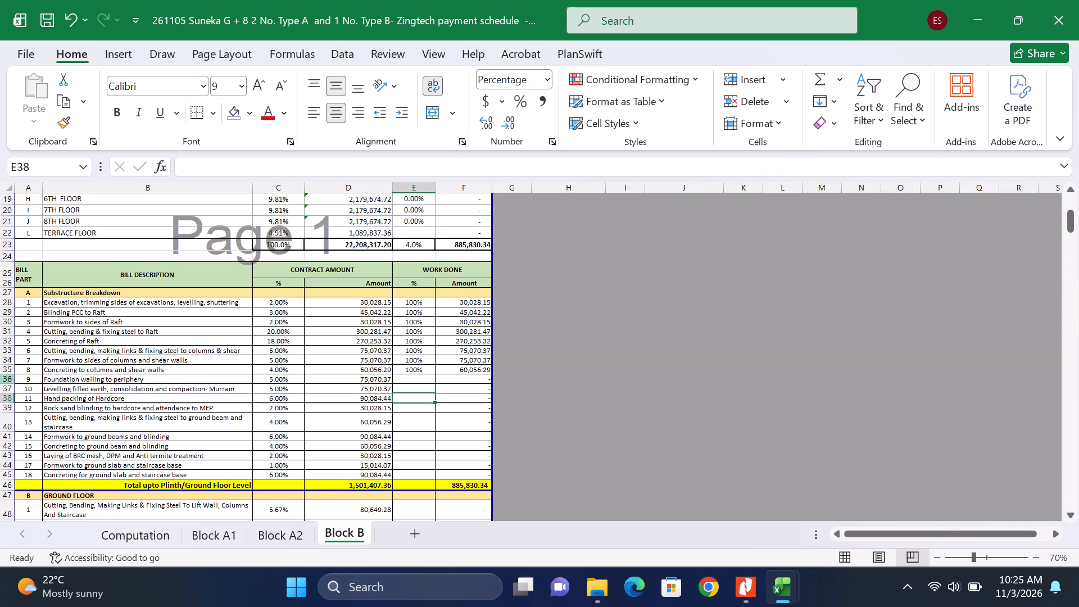
# Undo the recent work done percentage entries in E33 to E35 and the fill removal from E30 to E35.
pyautogui.click(7, 359)
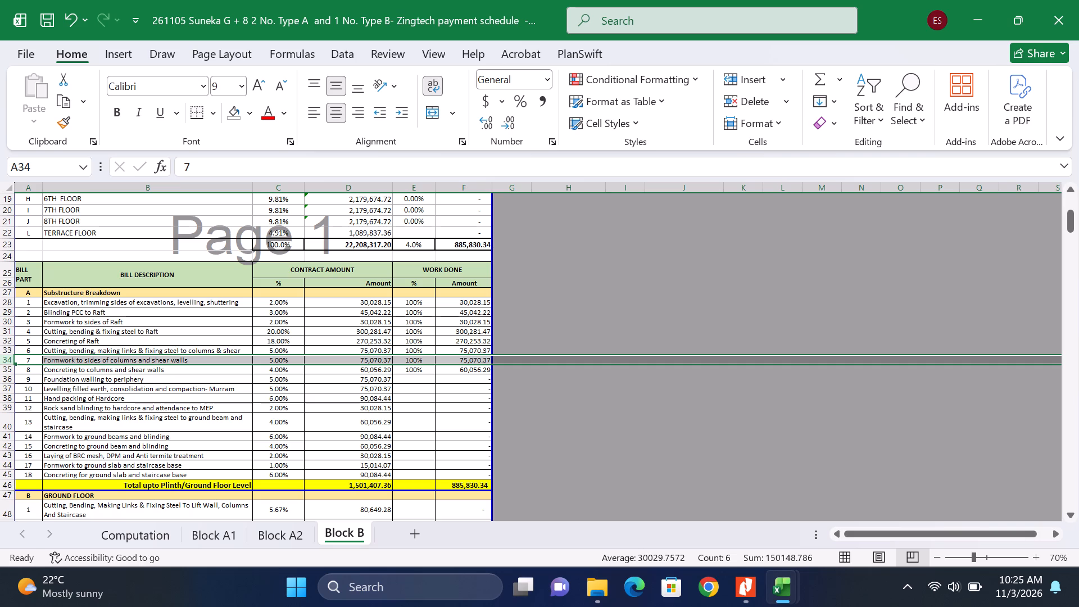
pyautogui.click(7, 349)
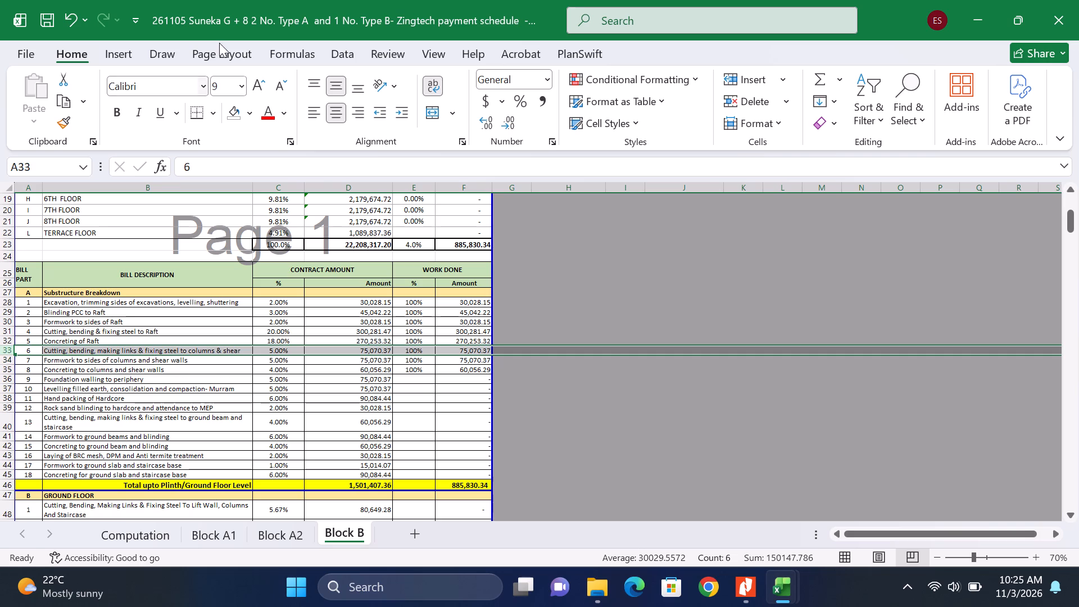
pyautogui.click(69, 13)
pyautogui.click(69, 13)
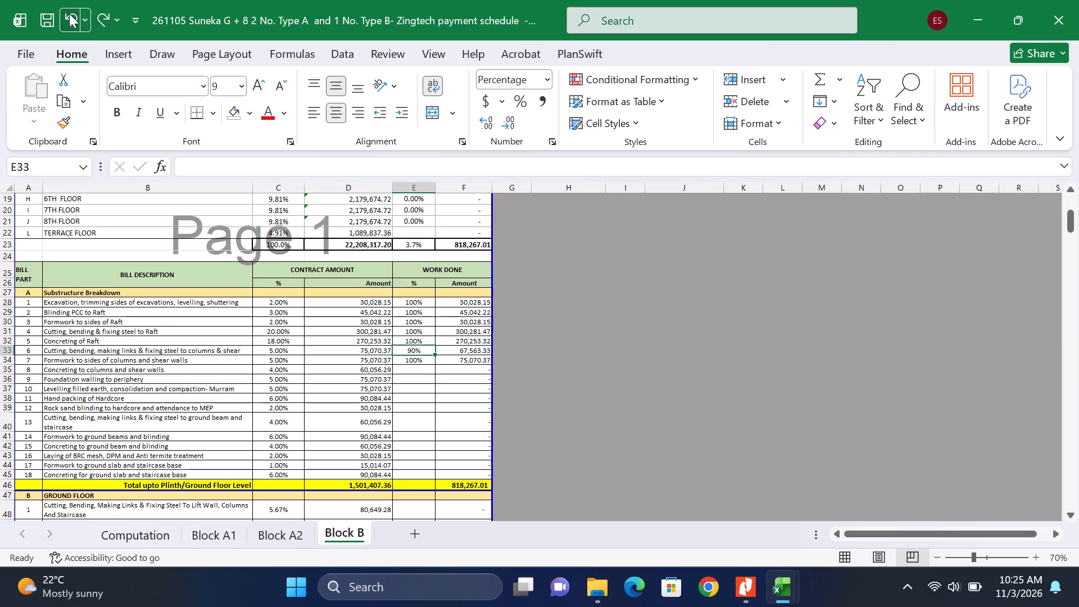
pyautogui.click(69, 13)
pyautogui.click(69, 13)
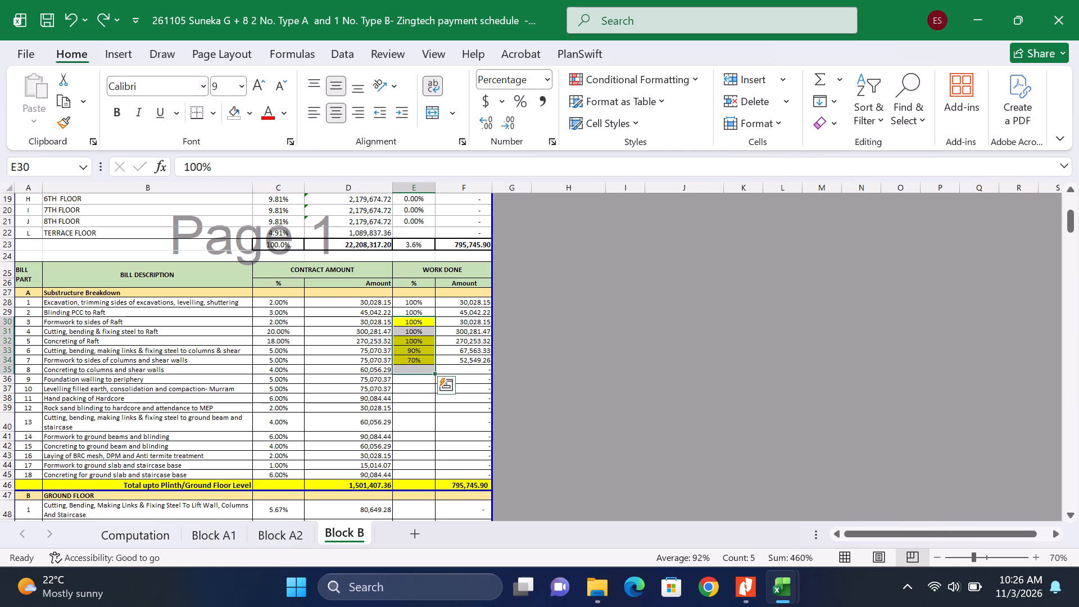
pyautogui.click(403, 405)
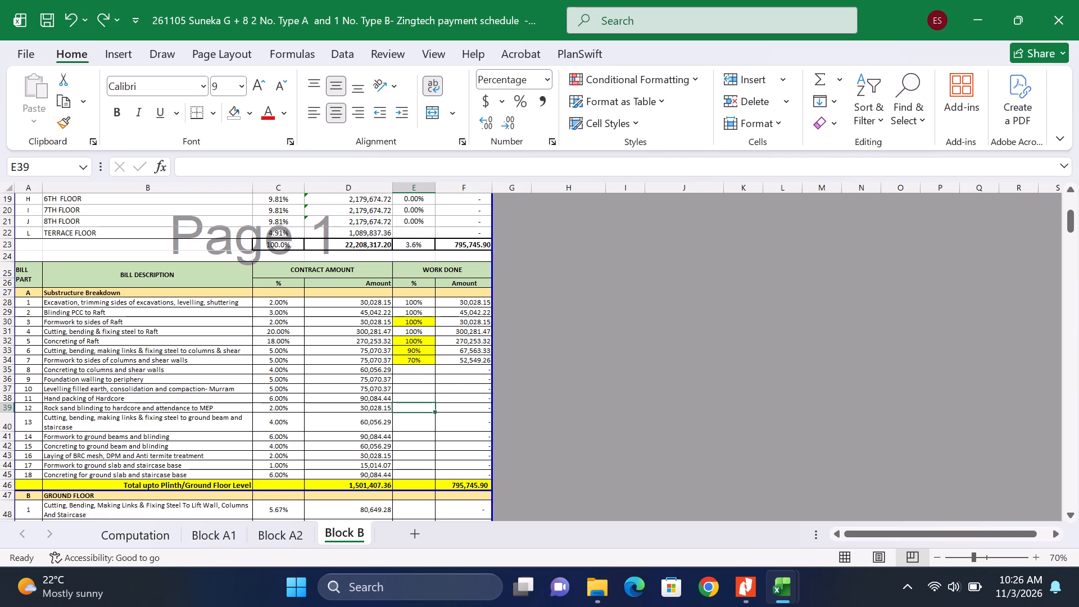
# Remove the fill colour from the work done percentages of the three raft items, E30 to E32.
pyautogui.moveTo(420, 341); pyautogui.dragTo(428, 322)
pyautogui.click(234, 108)
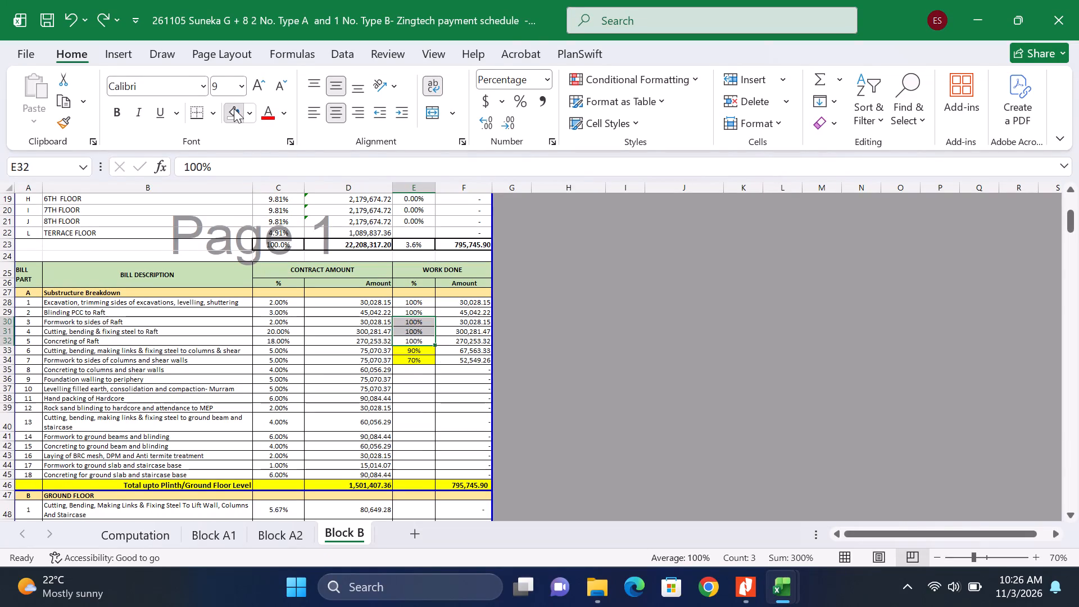
pyautogui.click(434, 389)
# Set the work done percentage for cutting, bending, making links and fixing steel to columns and shear (E33) to 100%.
pyautogui.click(415, 350)
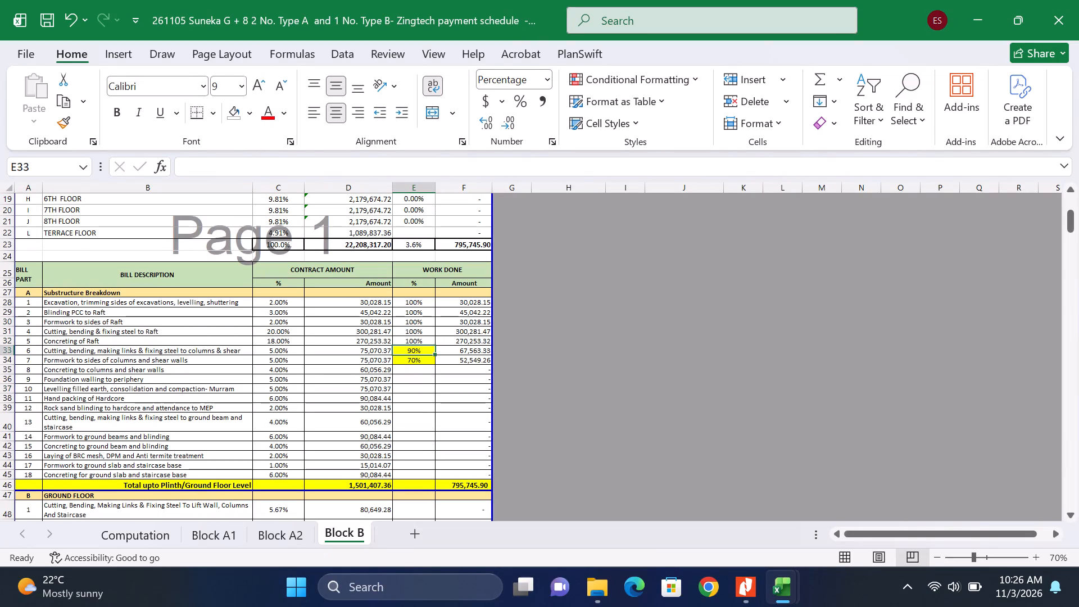
pyautogui.write('1000')
pyautogui.press('BackSpace')
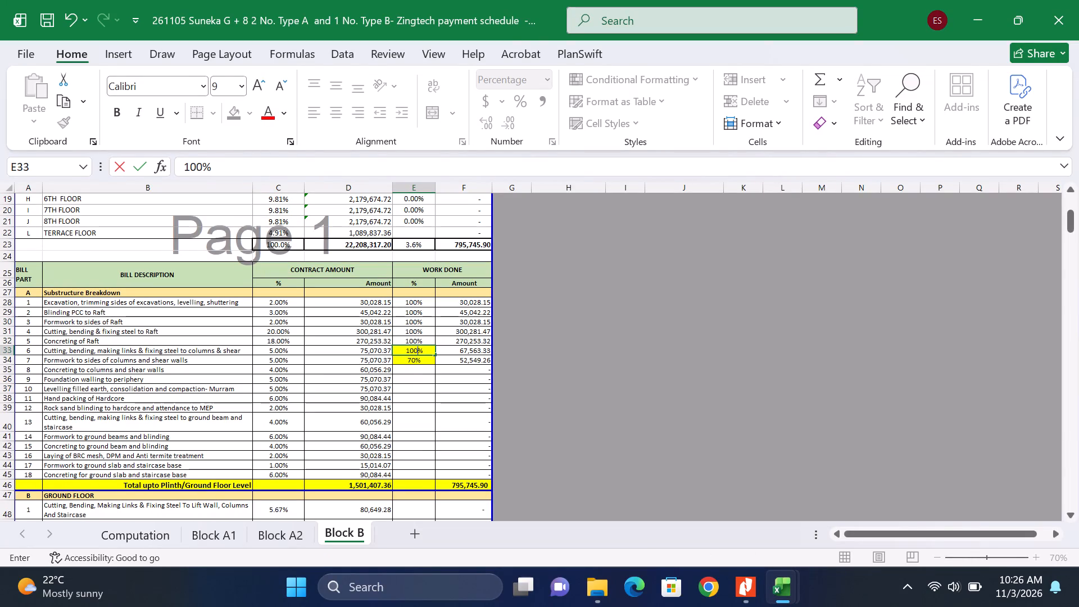
pyautogui.click(420, 391)
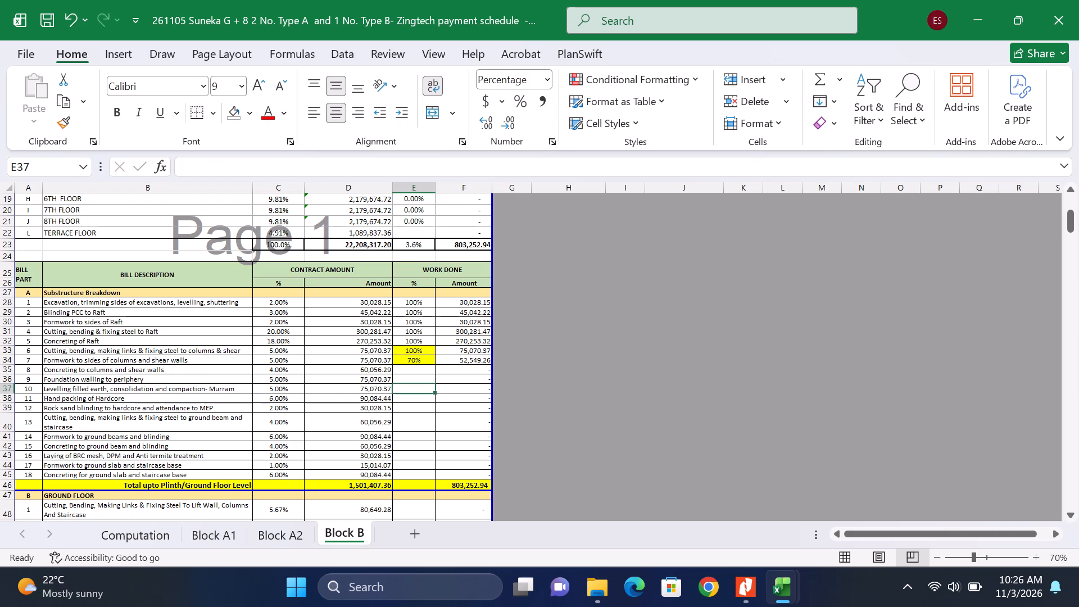
# Set the work done percentage for formwork to sides of columns and shear walls (E34) to 100%.
pyautogui.click(418, 361)
pyautogui.press('1')
pyautogui.press('0')
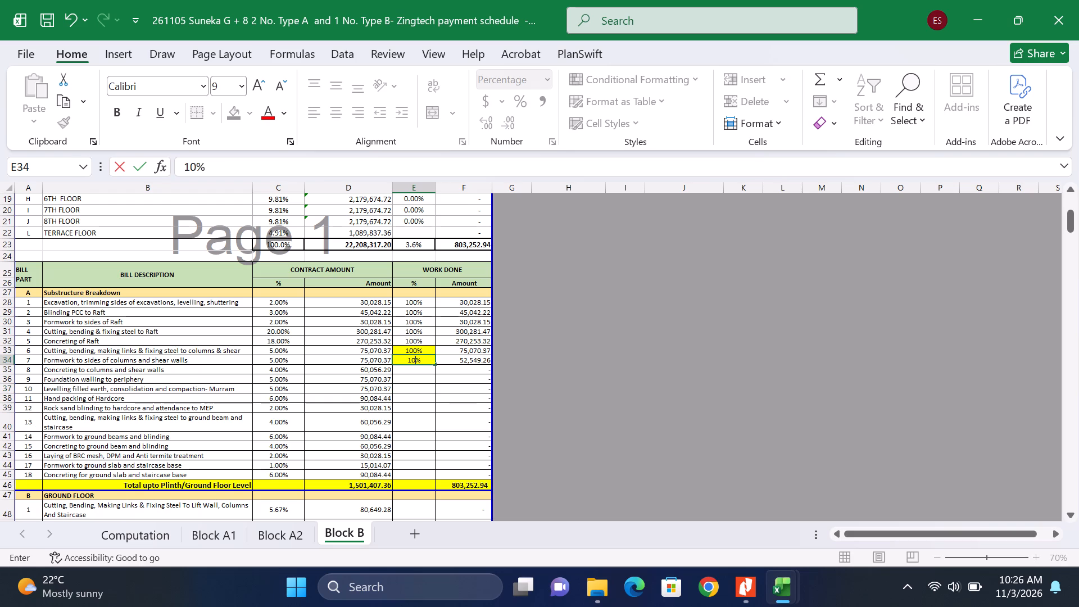
pyautogui.write('00')
pyautogui.click(436, 418)
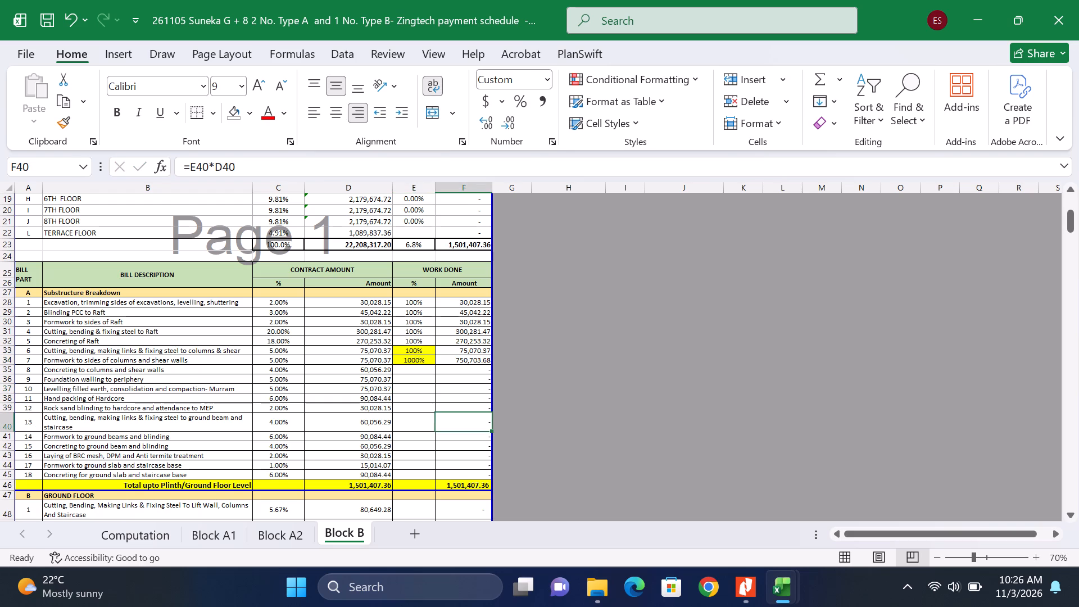
pyautogui.click(416, 358)
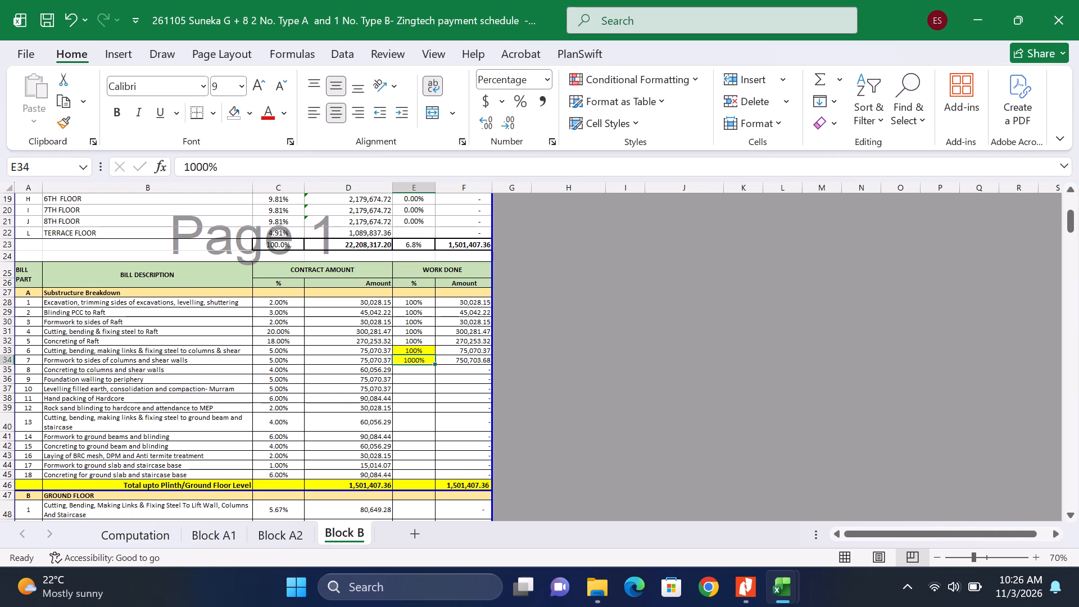
pyautogui.doubleClick(414, 358)
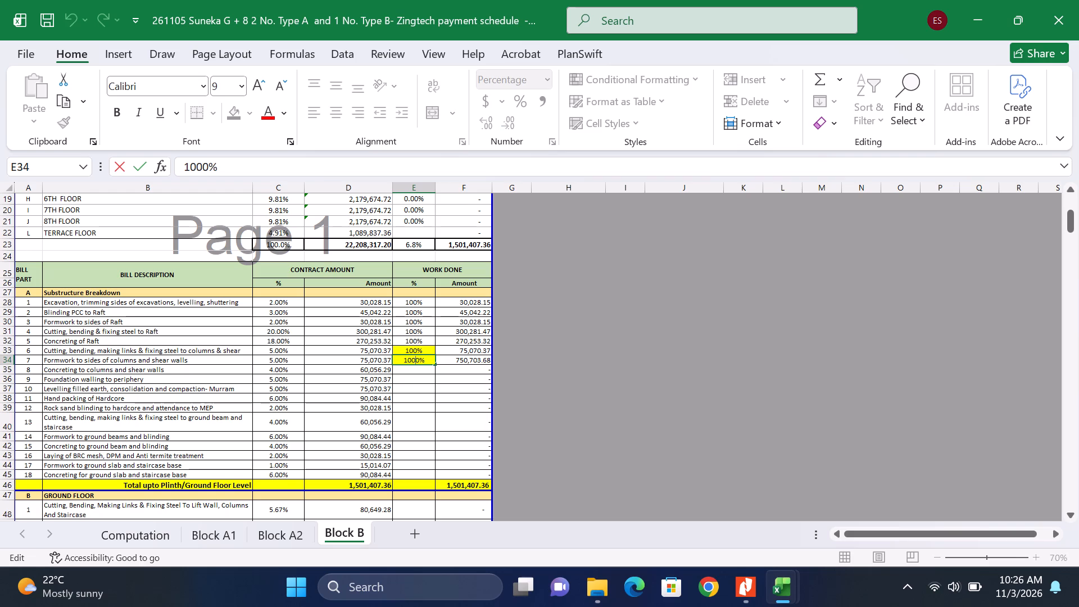
pyautogui.press('BackSpace')
pyautogui.click(413, 418)
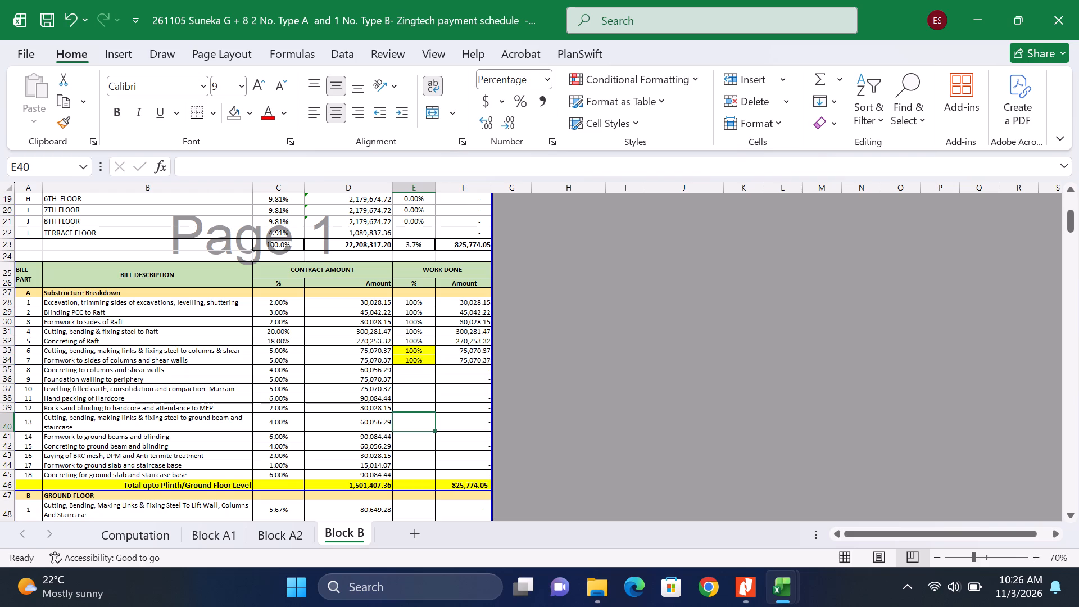
# Set the work done percentage for concreting to columns and shear walls (E35) to 100%.
pyautogui.click(5, 380)
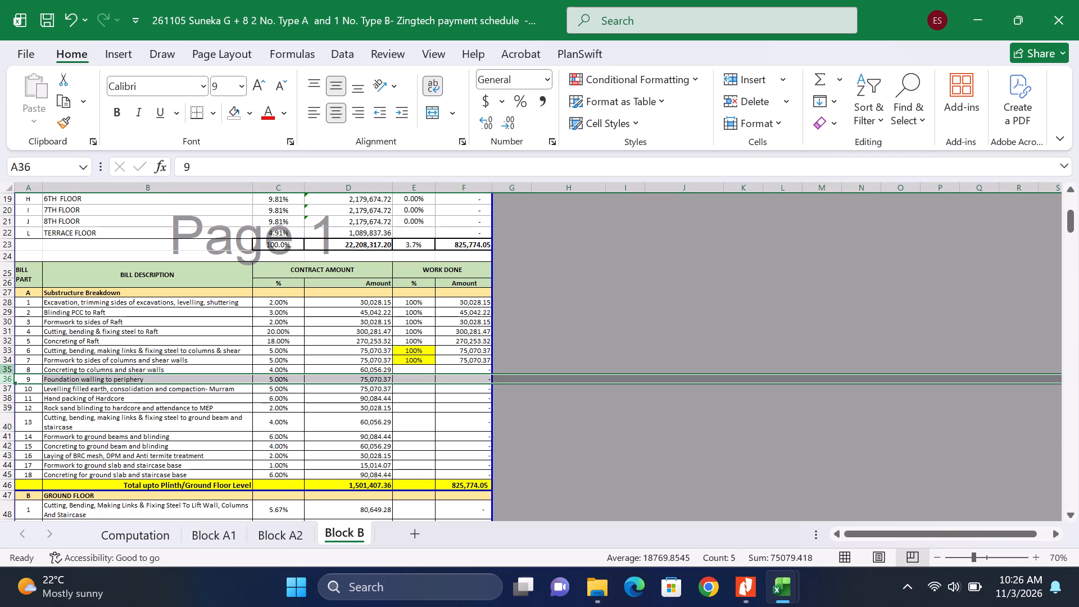
pyautogui.click(7, 370)
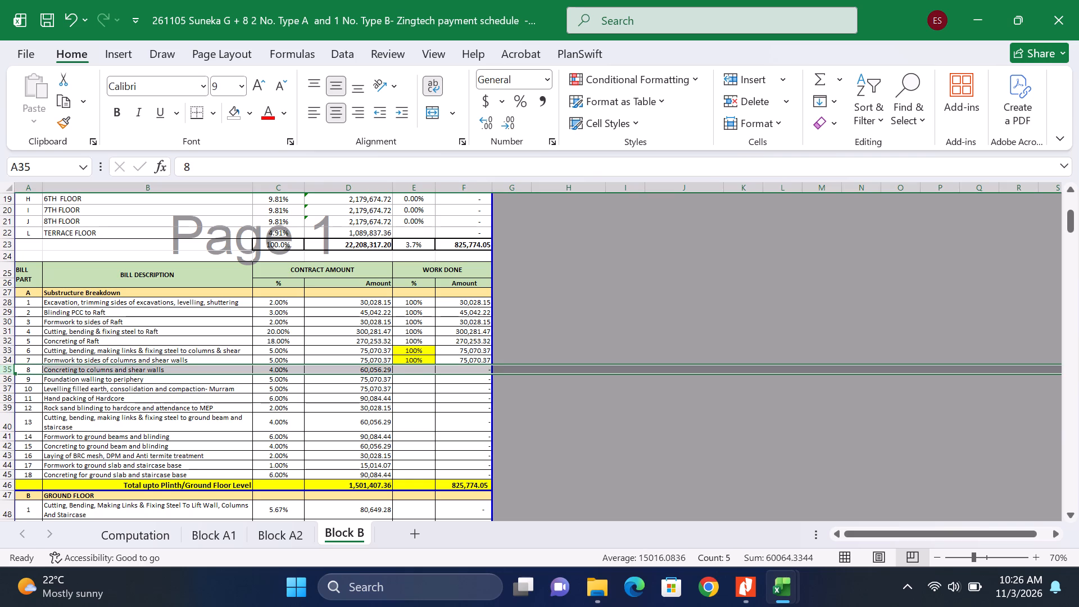
pyautogui.click(416, 368)
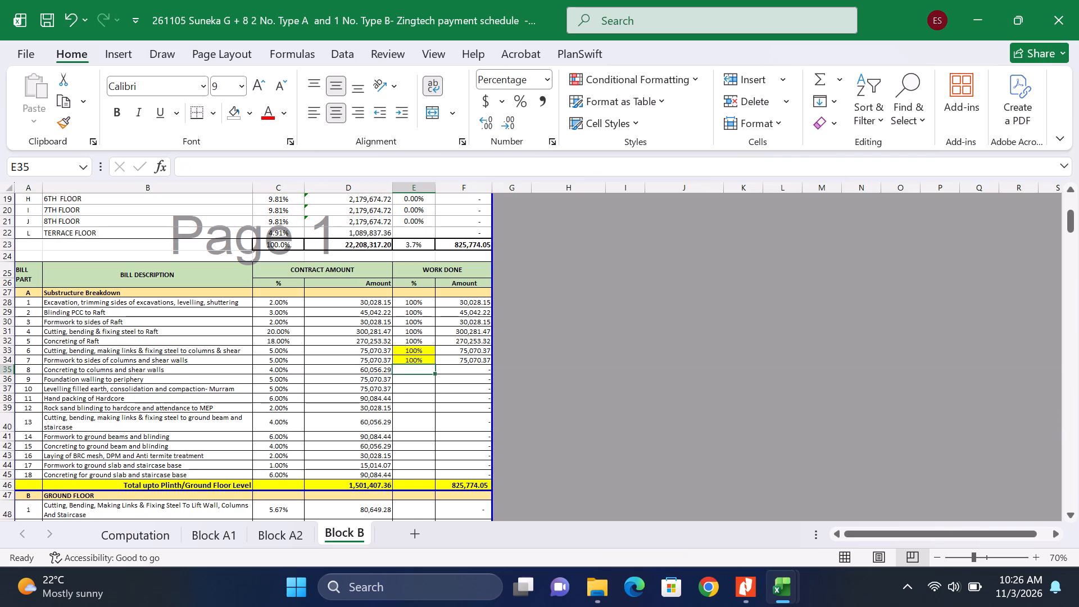
pyautogui.write('100')
pyautogui.click(429, 386)
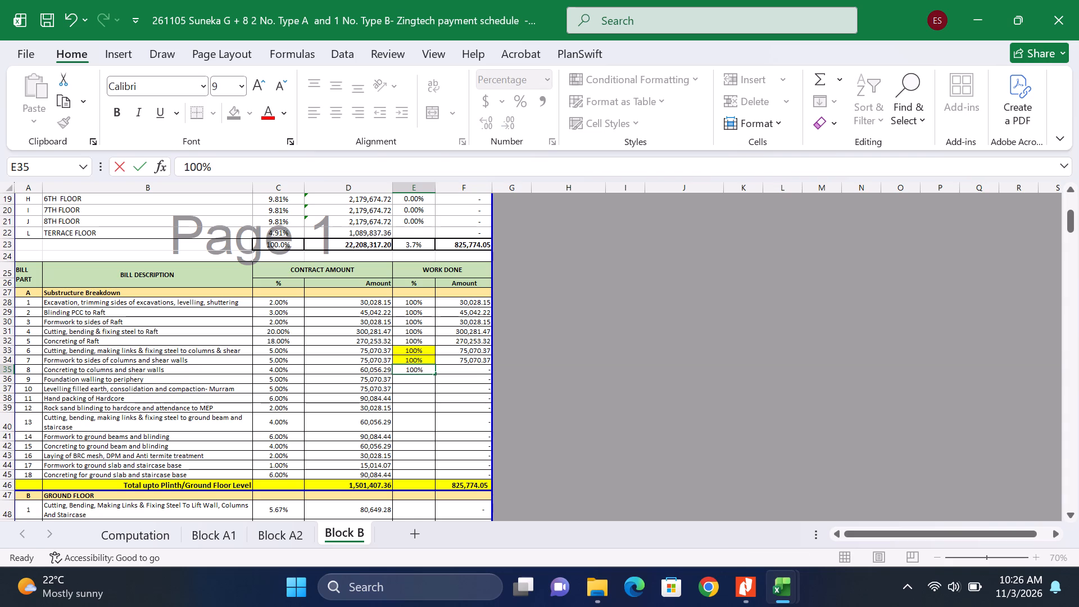
# Highlight the work done percentage for concreting to columns and shear walls (E35) with a yellow fill.
pyautogui.click(429, 372)
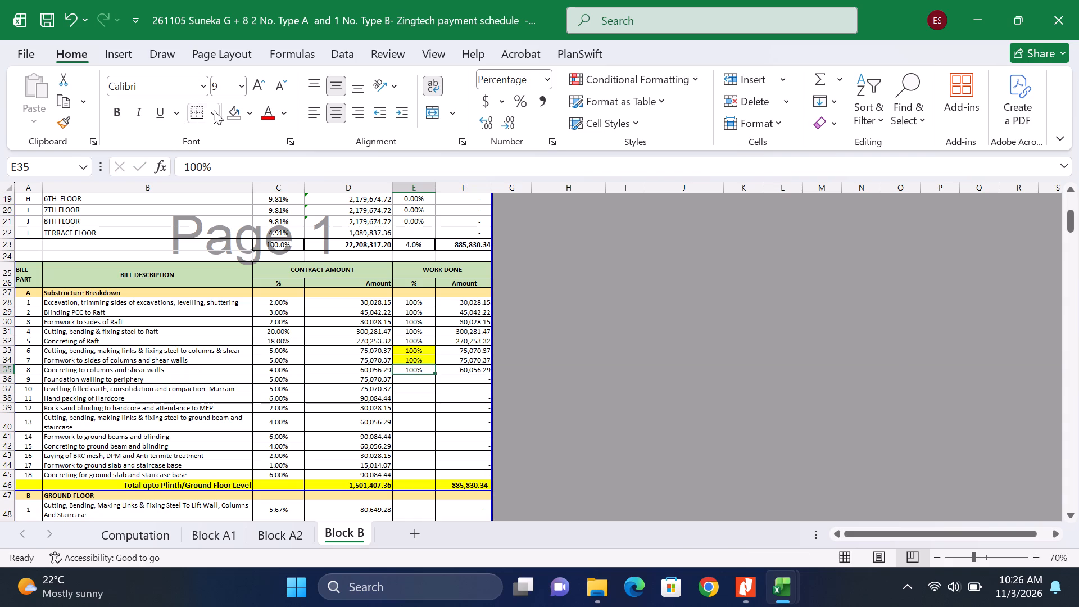
pyautogui.click(246, 111)
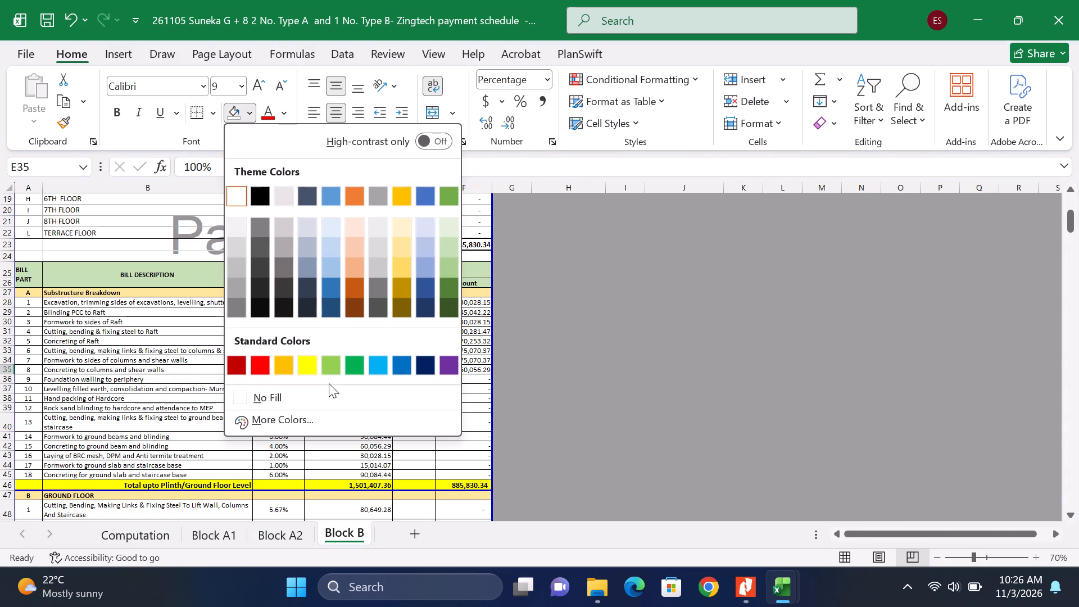
pyautogui.click(307, 364)
pyautogui.click(426, 407)
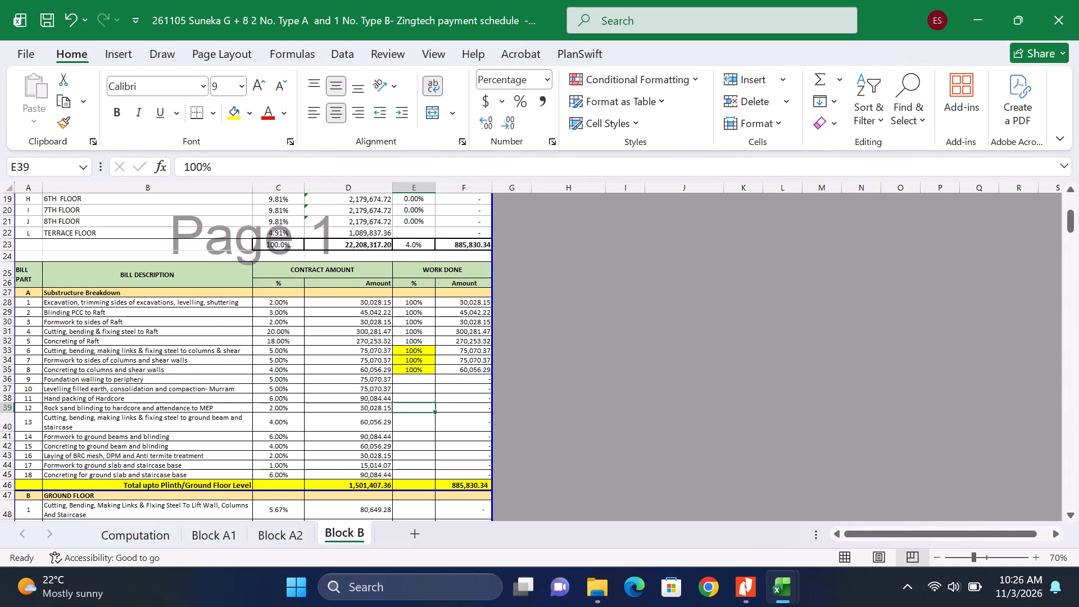
# Set the work done percentage for foundation walling to periphery (E36) to 100%.
pyautogui.click(5, 370)
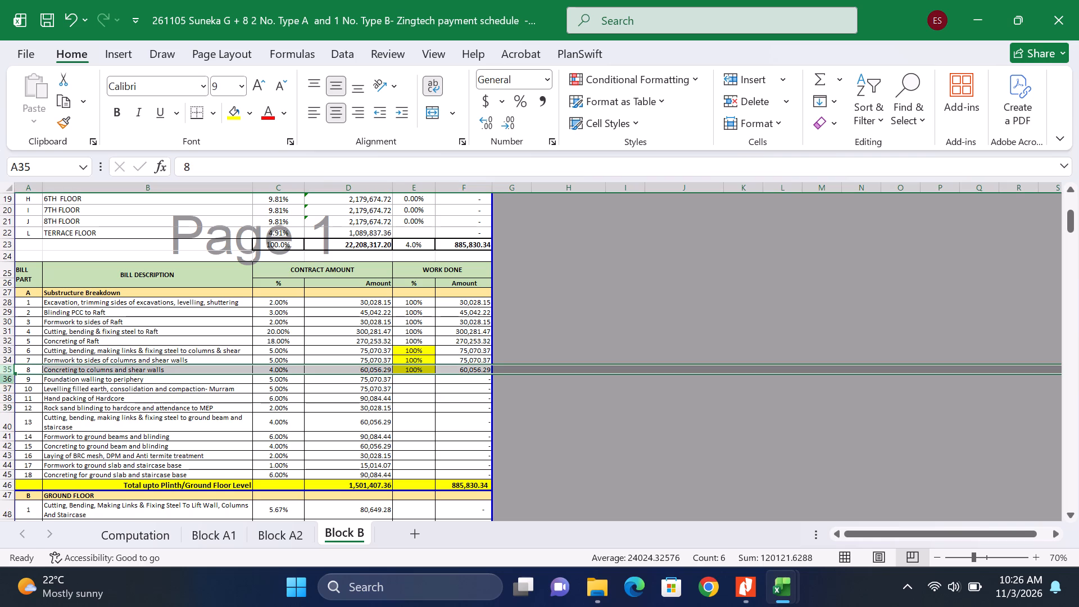
pyautogui.click(7, 380)
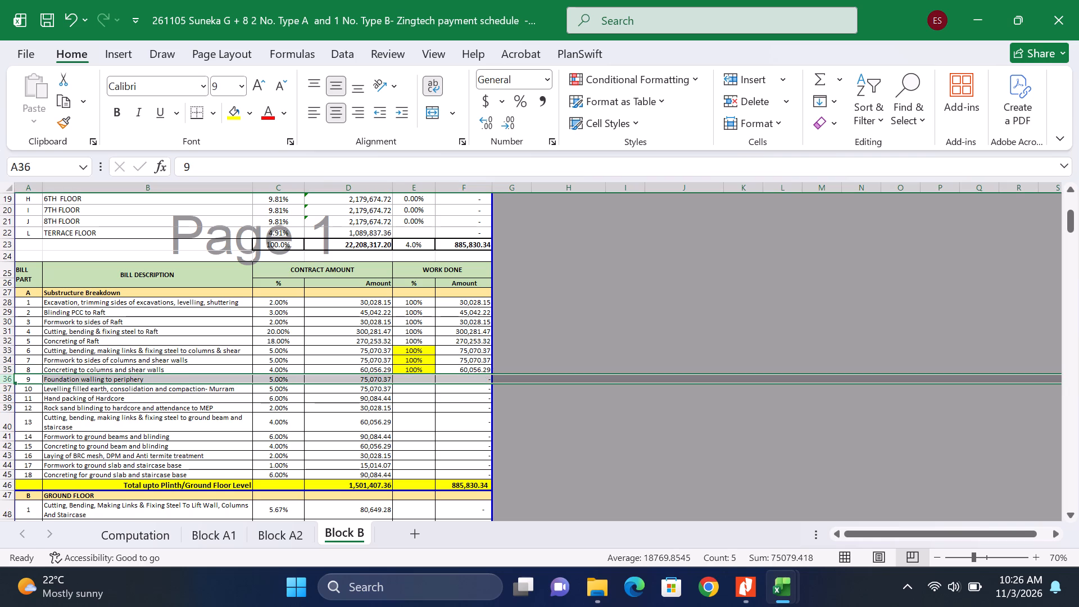
pyautogui.click(418, 378)
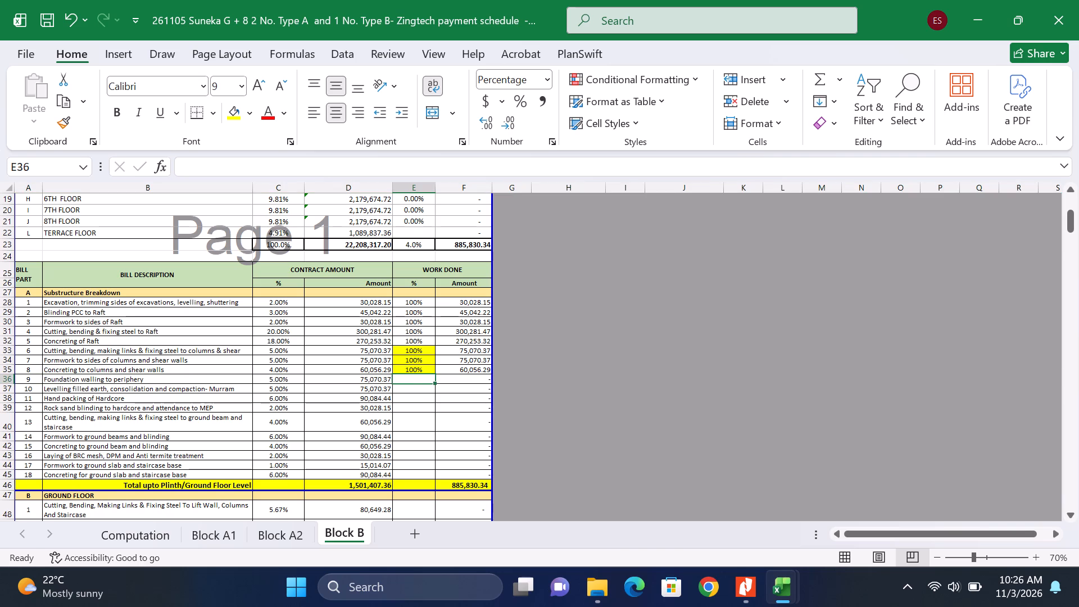
pyautogui.press('1')
pyautogui.write('00')
pyautogui.click(418, 399)
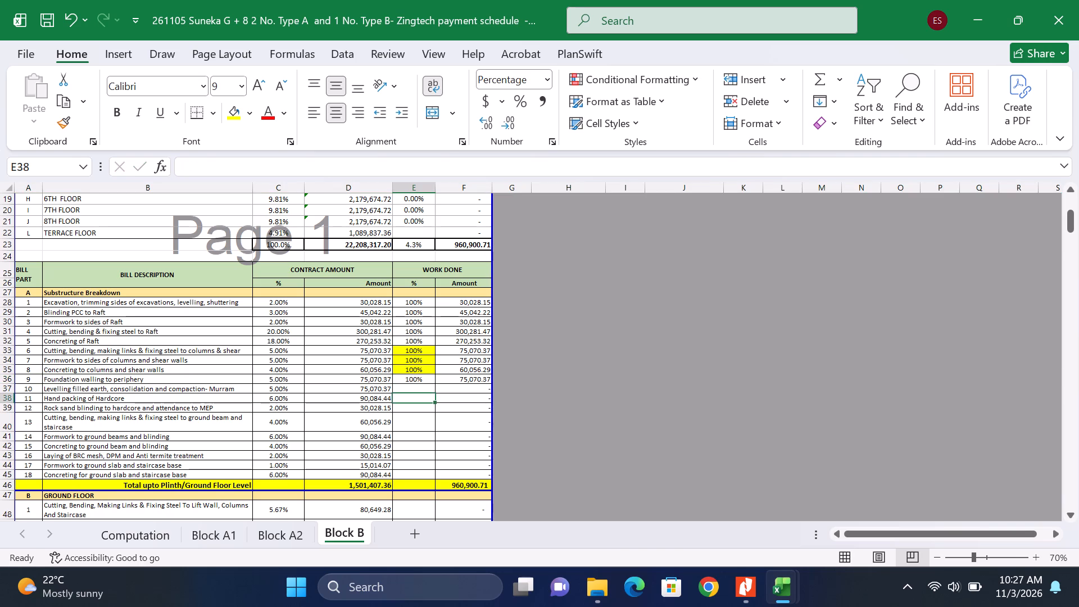
# Highlight the work done percentage for foundation walling to periphery (E36) with a yellow fill.
pyautogui.click(416, 380)
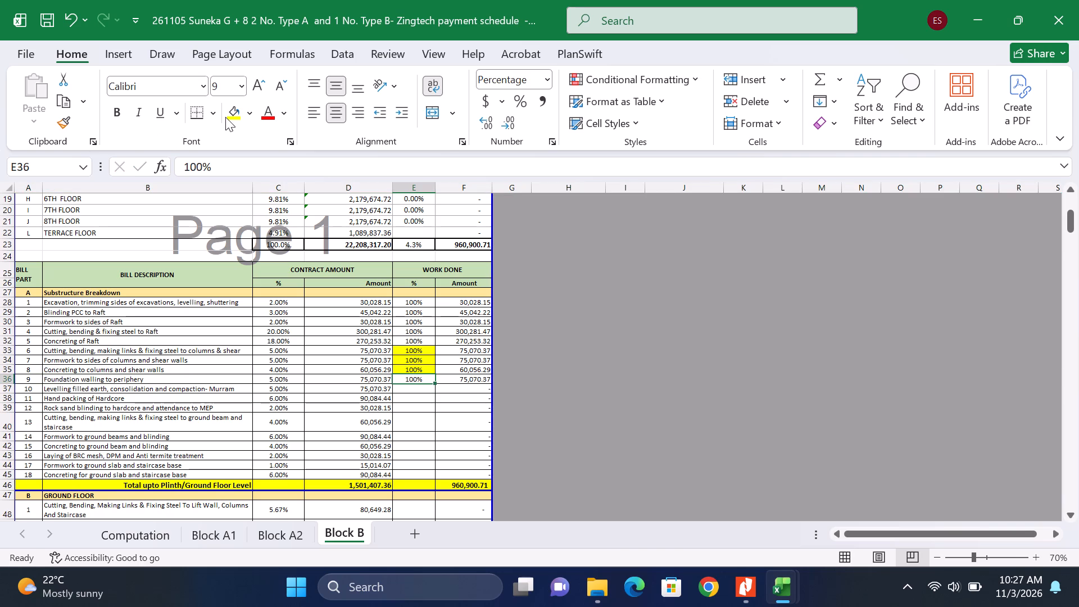
pyautogui.click(228, 115)
pyautogui.click(424, 392)
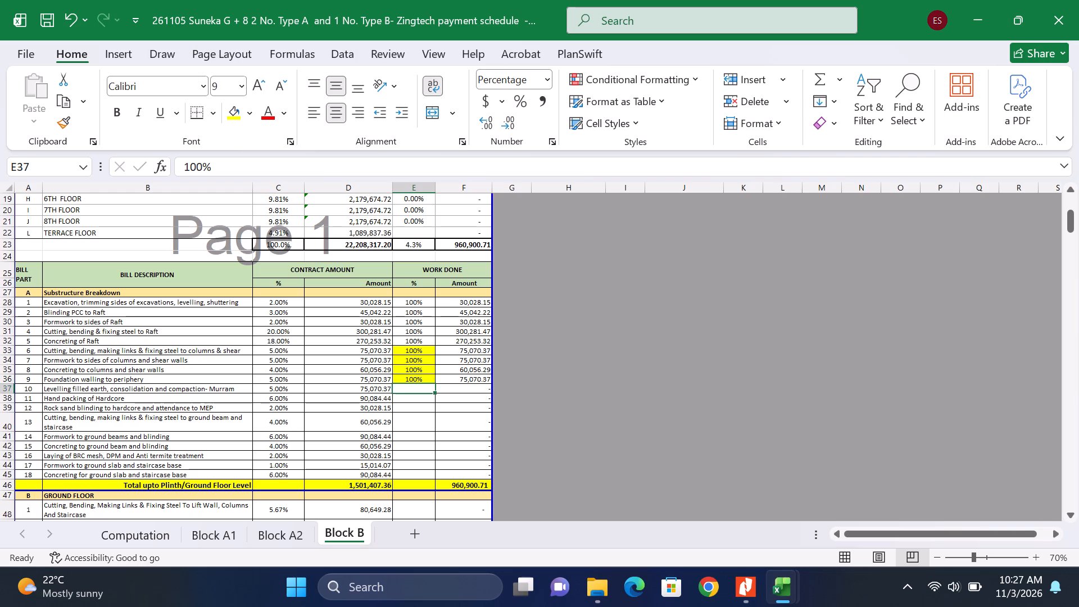
# Select row 37, the levelling filled earth, consolidation and compaction - Murram item.
pyautogui.click(7, 389)
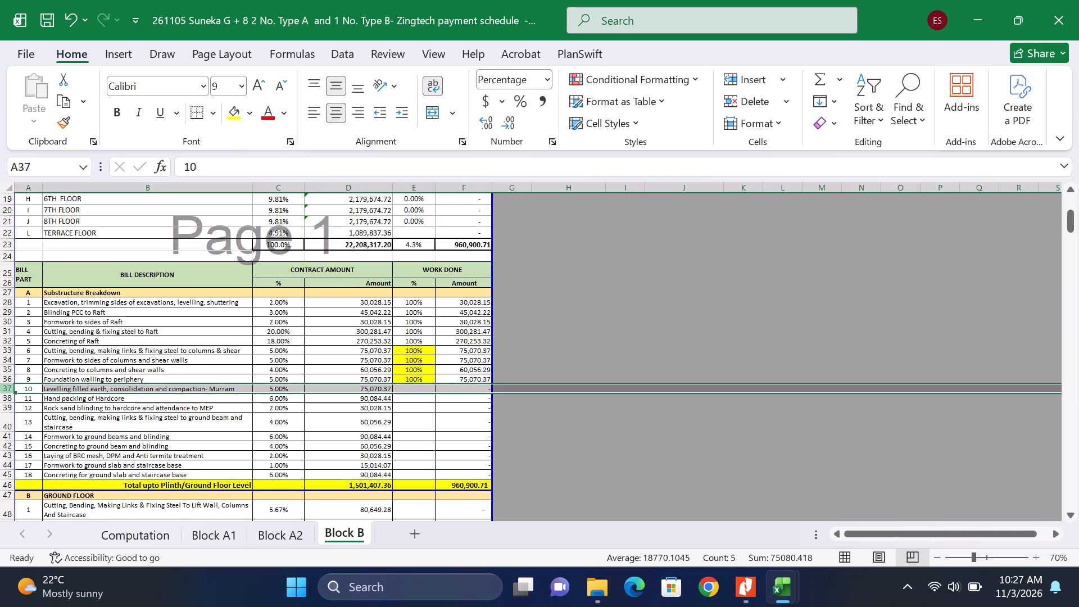
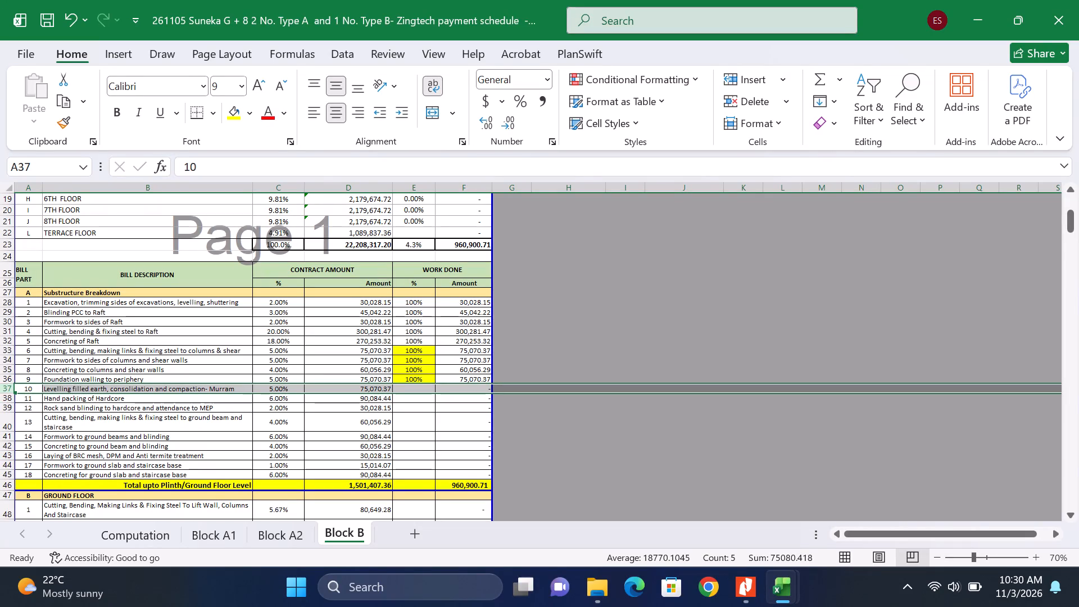
# Select the empty work done percentage cell for levelling filled earth, consolidation and compaction - Murram (E37).
pyautogui.click(426, 397)
pyautogui.click(424, 390)
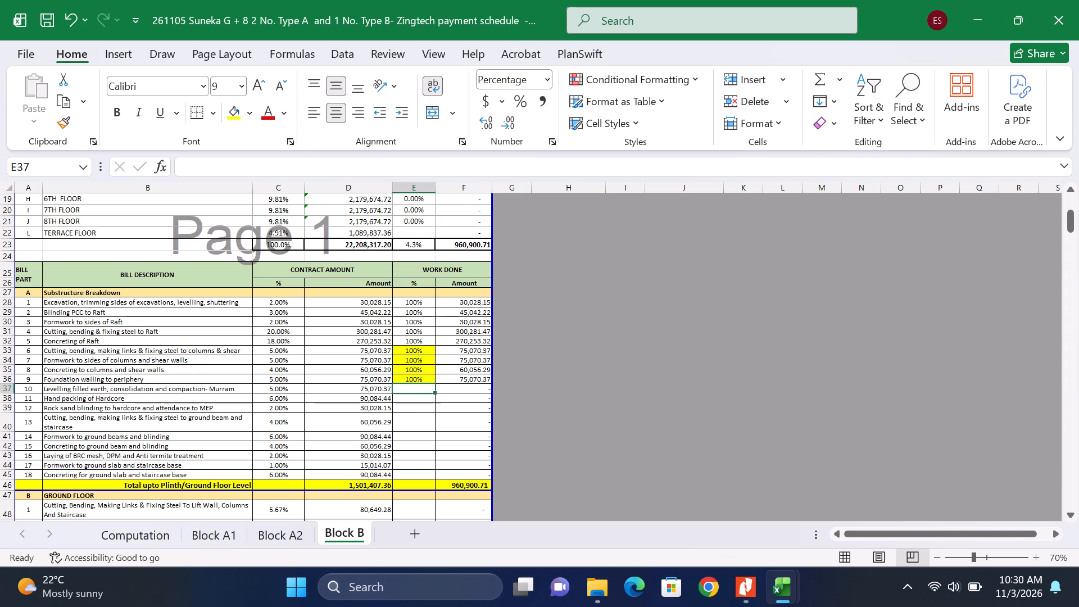
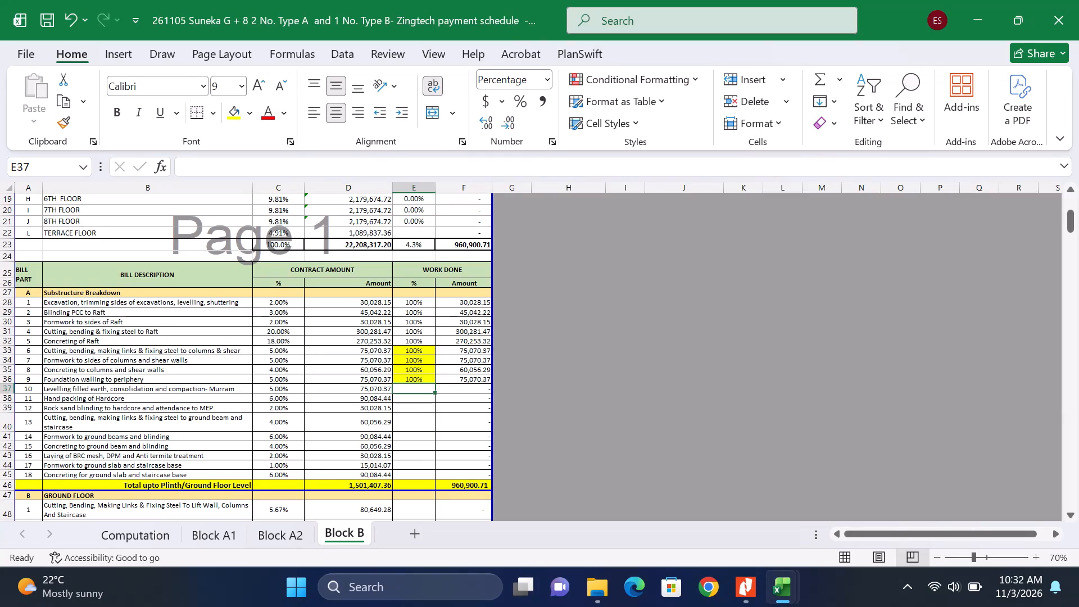
# Set the work done percentage for Murram levelling, consolidation and compaction on Block B to 50% and highlight it in yellow.
pyautogui.click(4, 389)
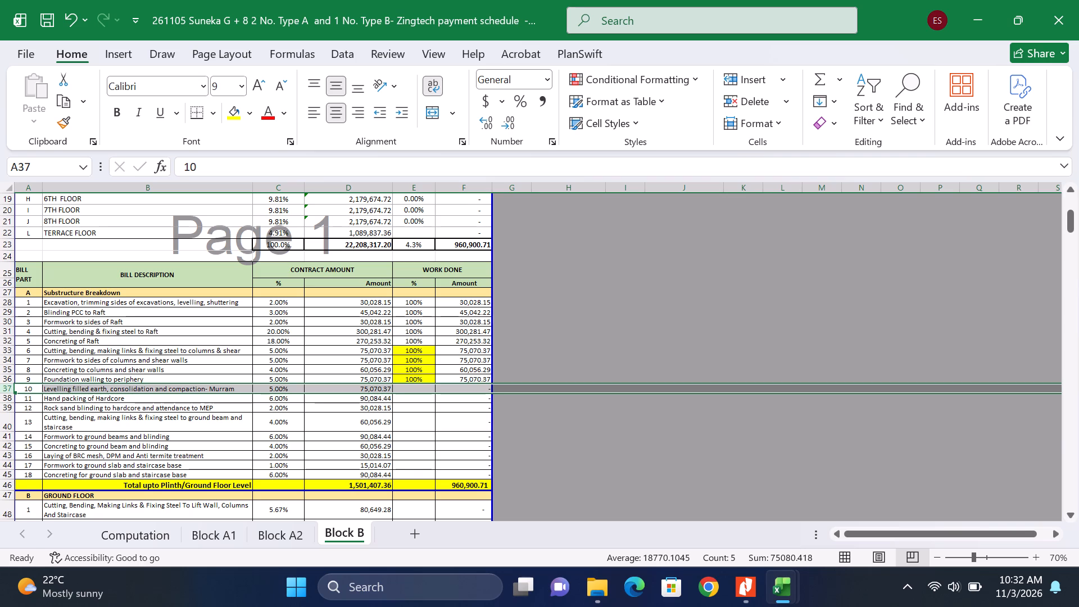
pyautogui.click(416, 389)
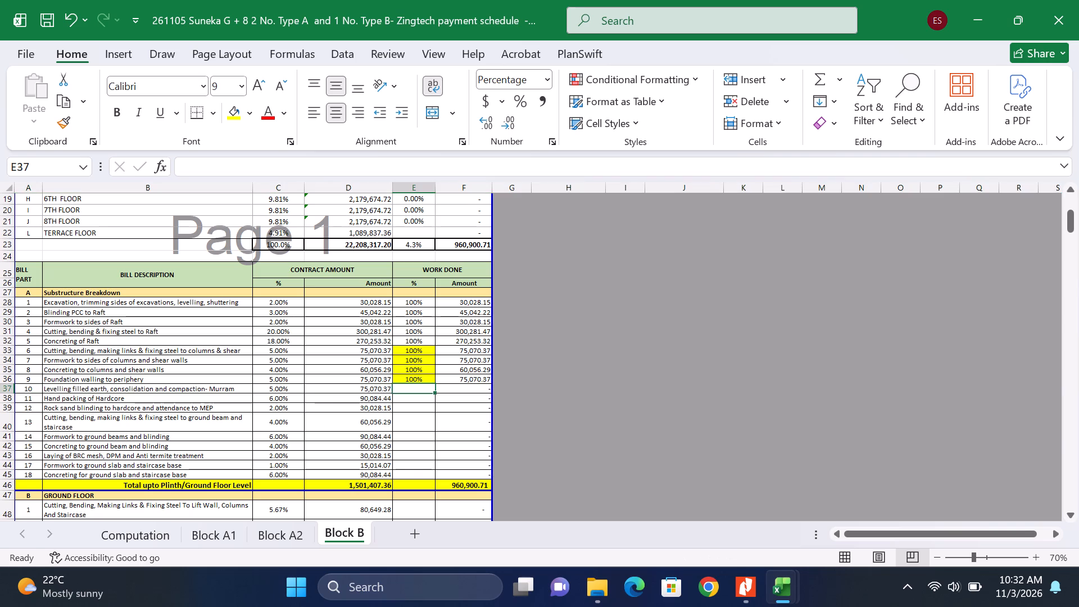
pyautogui.write('50')
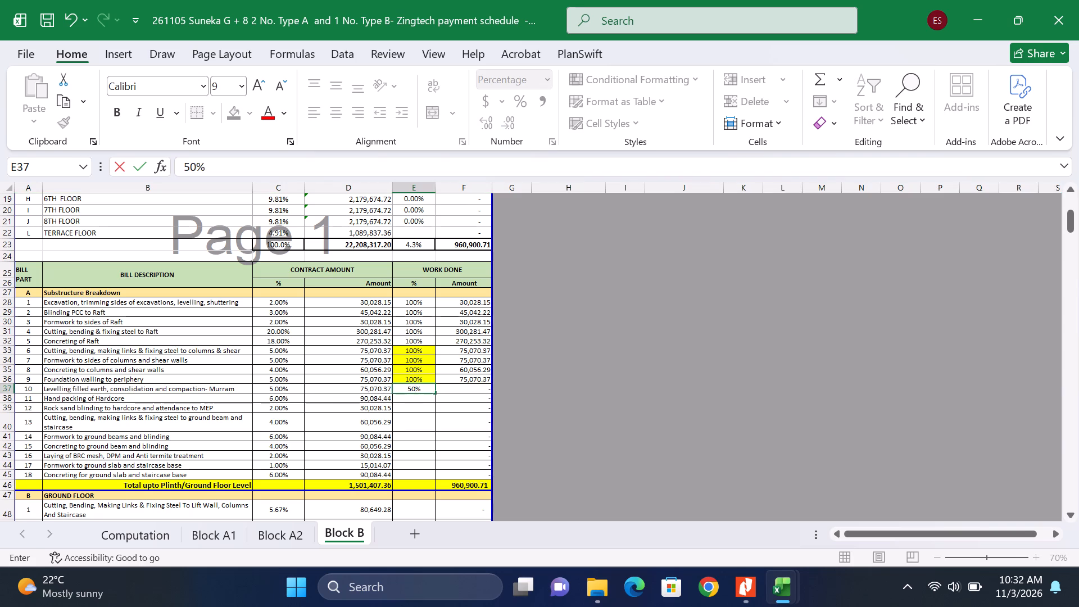
pyautogui.click(420, 418)
pyautogui.click(427, 384)
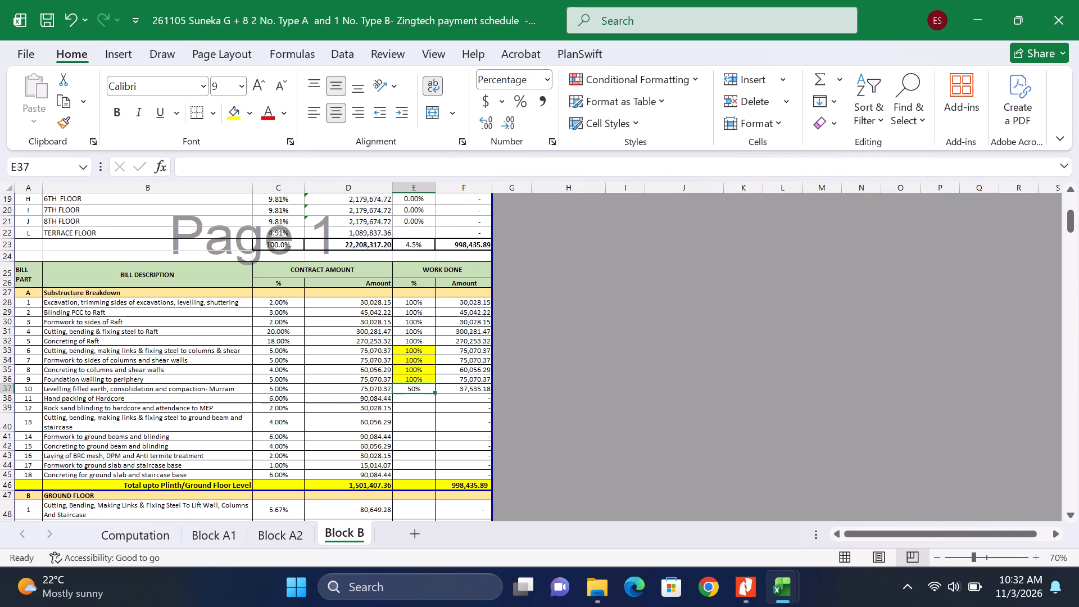
pyautogui.click(230, 112)
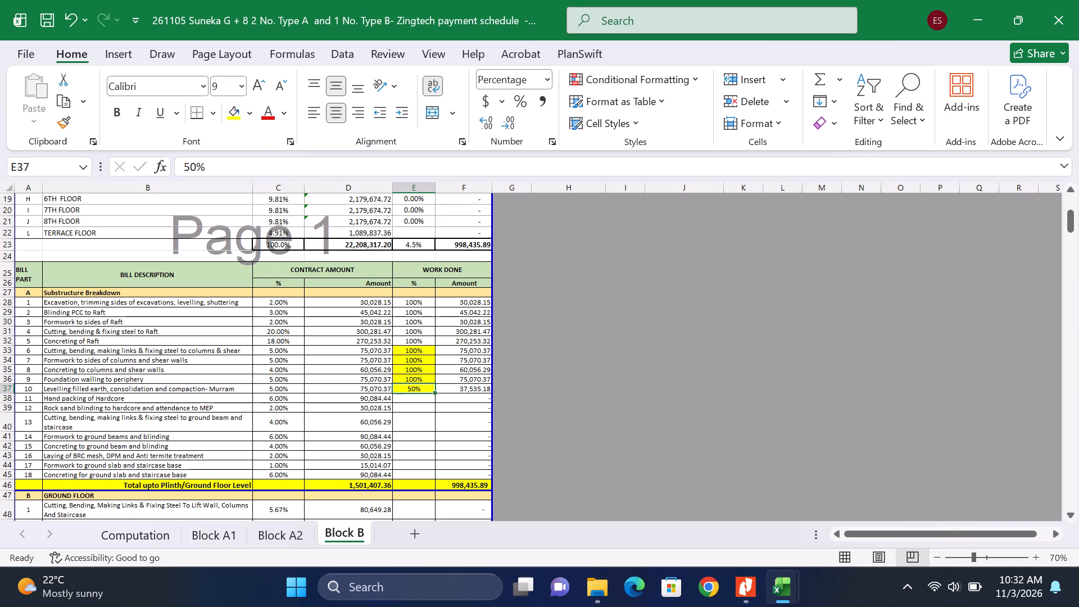
pyautogui.click(429, 434)
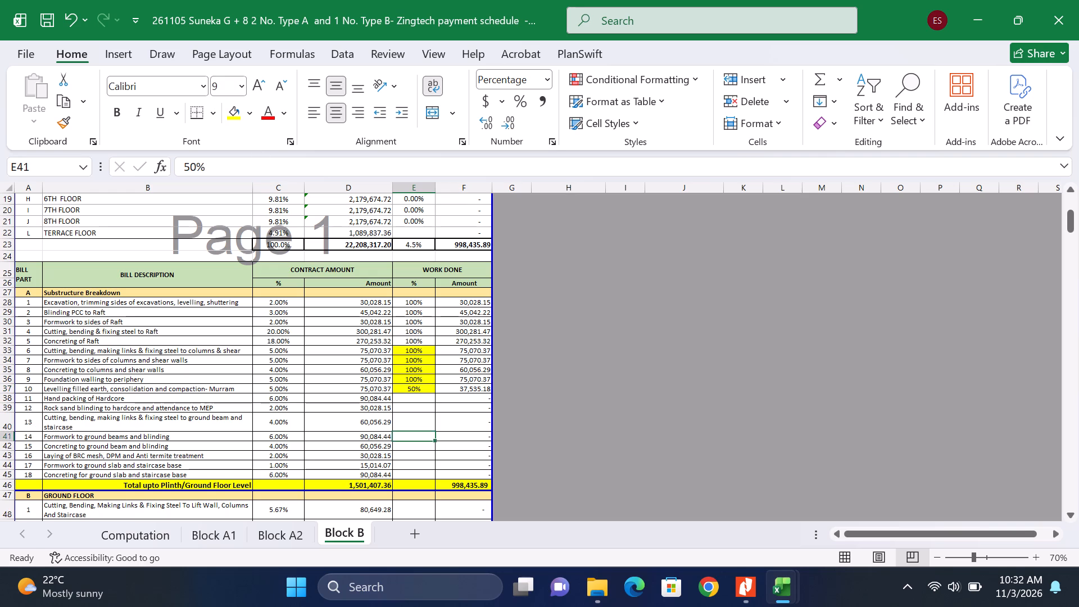
# Review the substructure work done percentages on the Block A1 sheet, especially the formwork to sides of columns and shear walls.
pyautogui.scroll(-1, 196, 434)
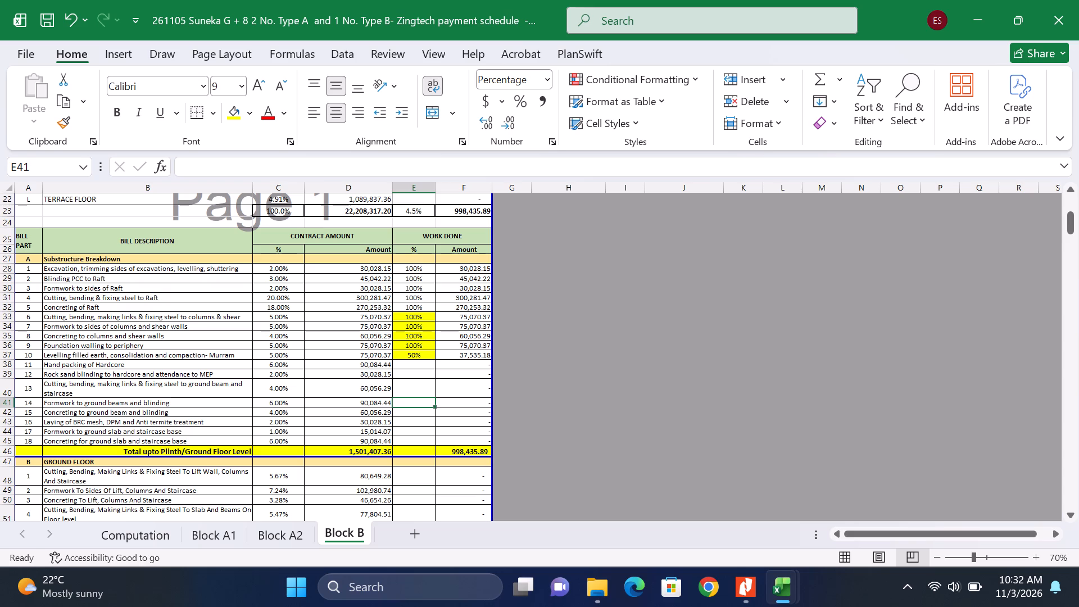
pyautogui.click(273, 539)
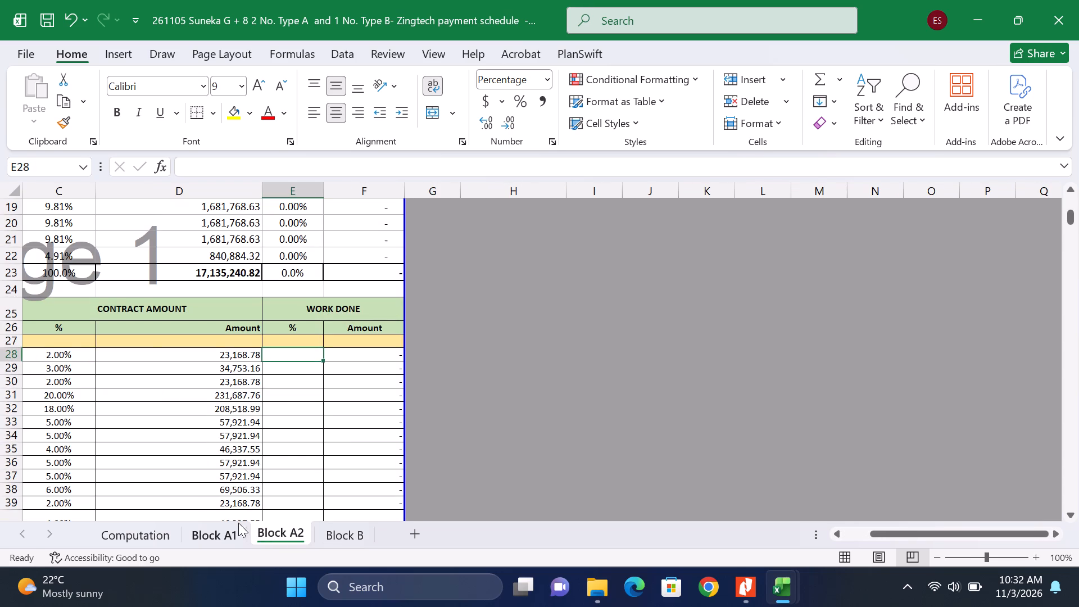
pyautogui.click(207, 532)
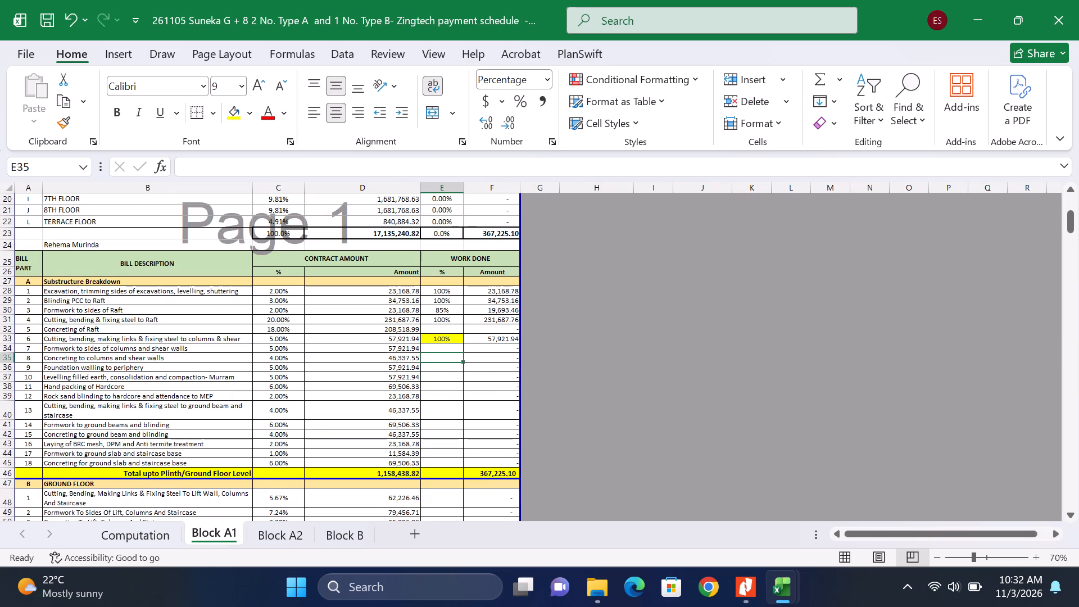
pyautogui.click(1, 337)
pyautogui.click(7, 347)
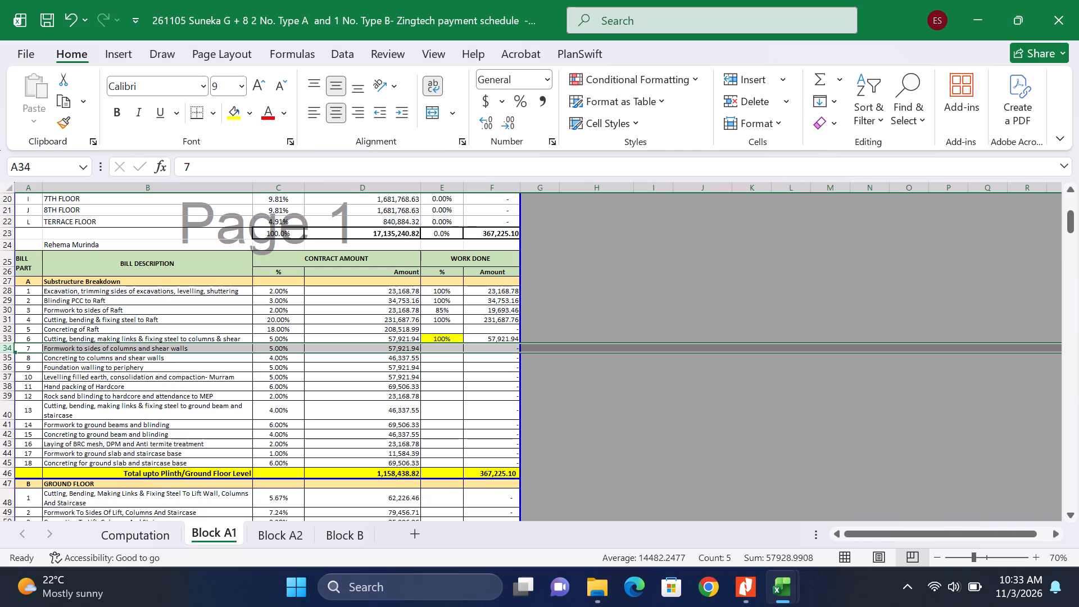
pyautogui.click(447, 383)
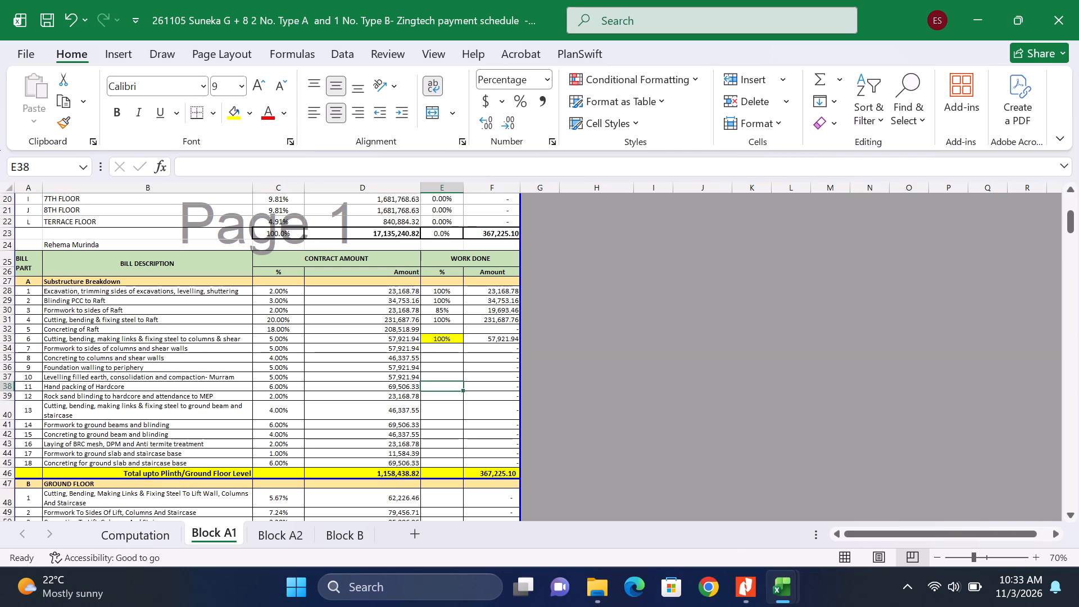
pyautogui.click(434, 345)
pyautogui.scroll(-4, 442, 455)
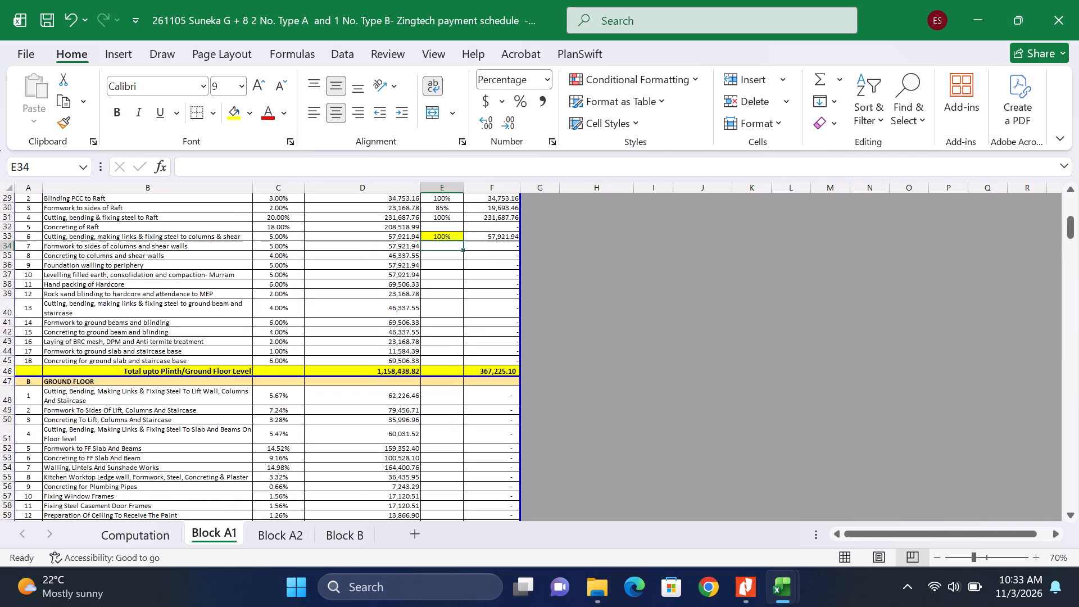
pyautogui.scroll(-2, 441, 454)
pyautogui.scroll(5, 441, 454)
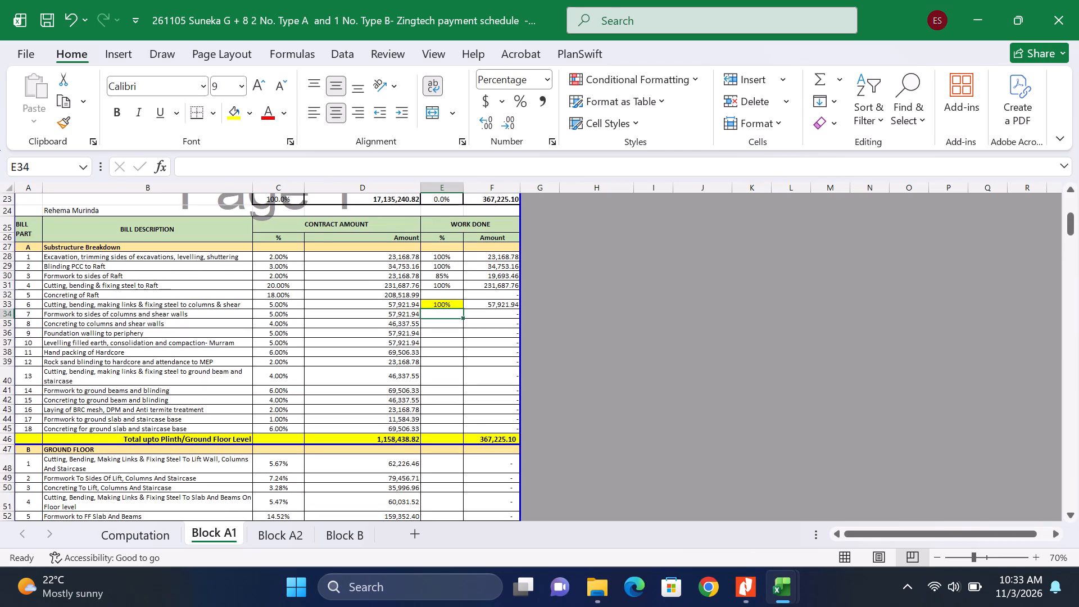
pyautogui.click(460, 363)
pyautogui.click(450, 316)
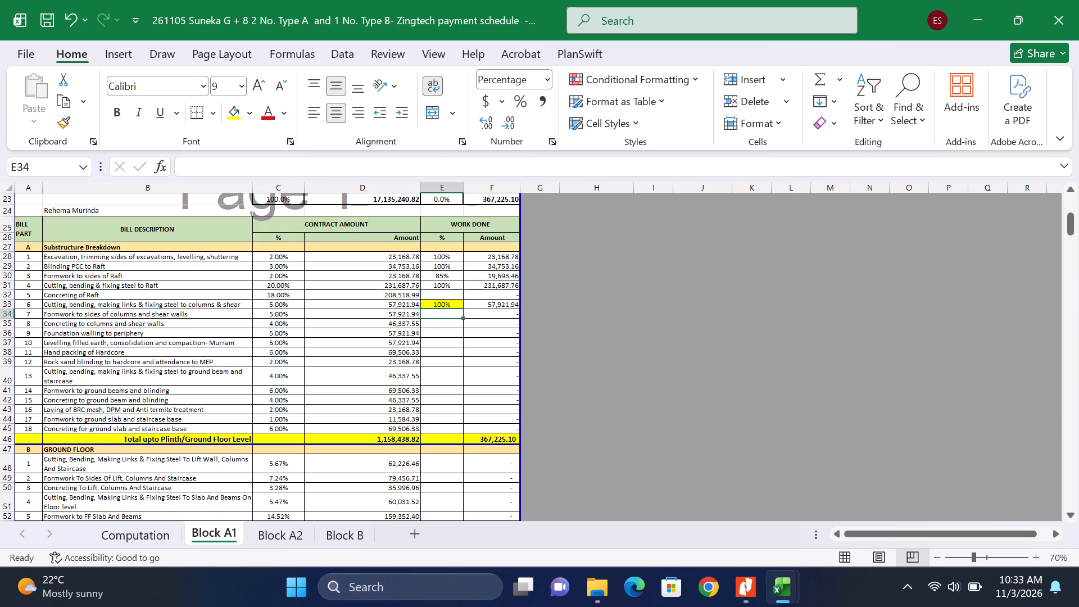
# Review the Computation sheet's block valuation amounts, VAT, previous payments, net payable for Valuation No. 5 and payment summary.
pyautogui.click(134, 540)
pyautogui.scroll(4, 192, 454)
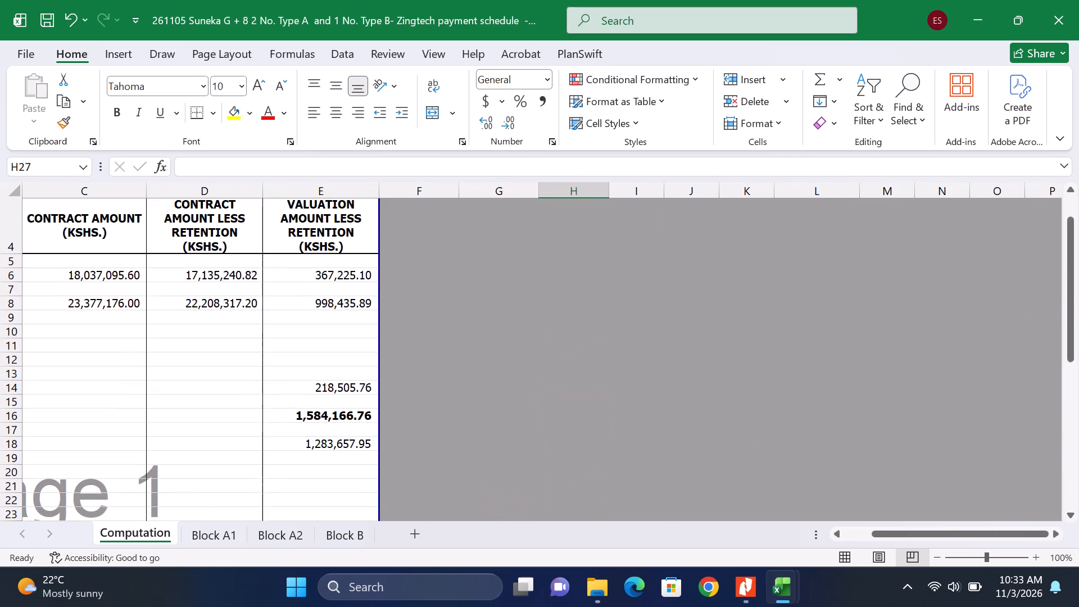
pyautogui.moveTo(900, 534); pyautogui.dragTo(792, 545)
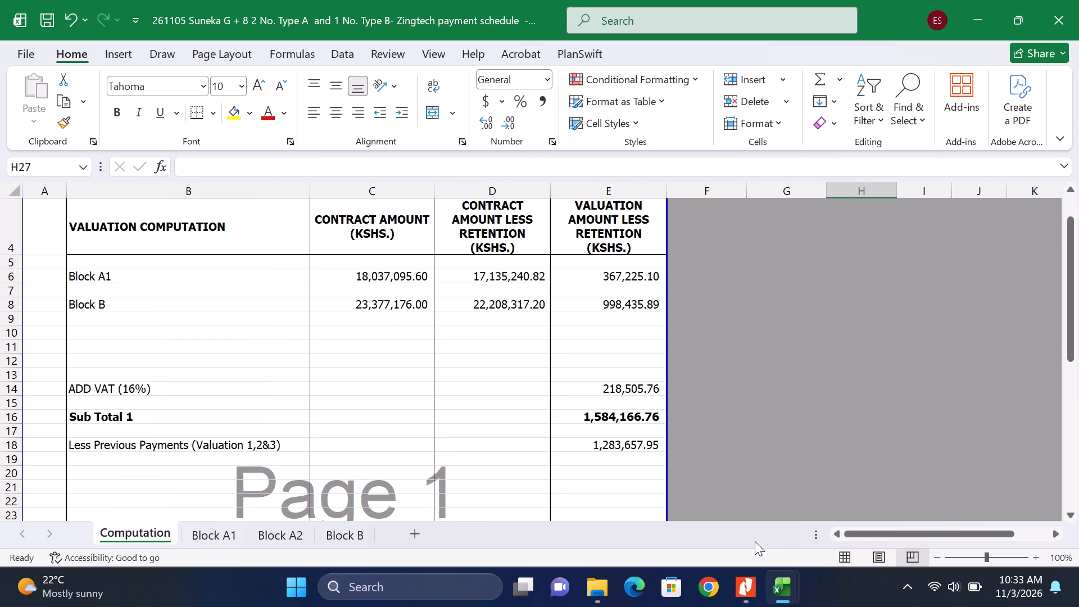
pyautogui.scroll(-4, 536, 441)
pyautogui.scroll(3, 469, 430)
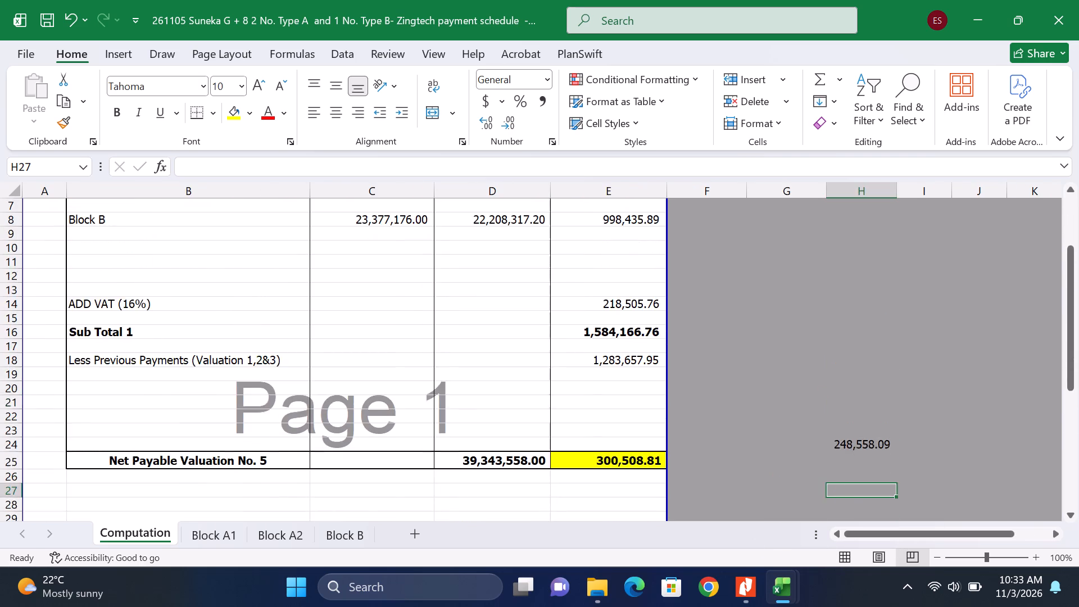
pyautogui.scroll(1, 469, 430)
pyautogui.scroll(-6, 469, 430)
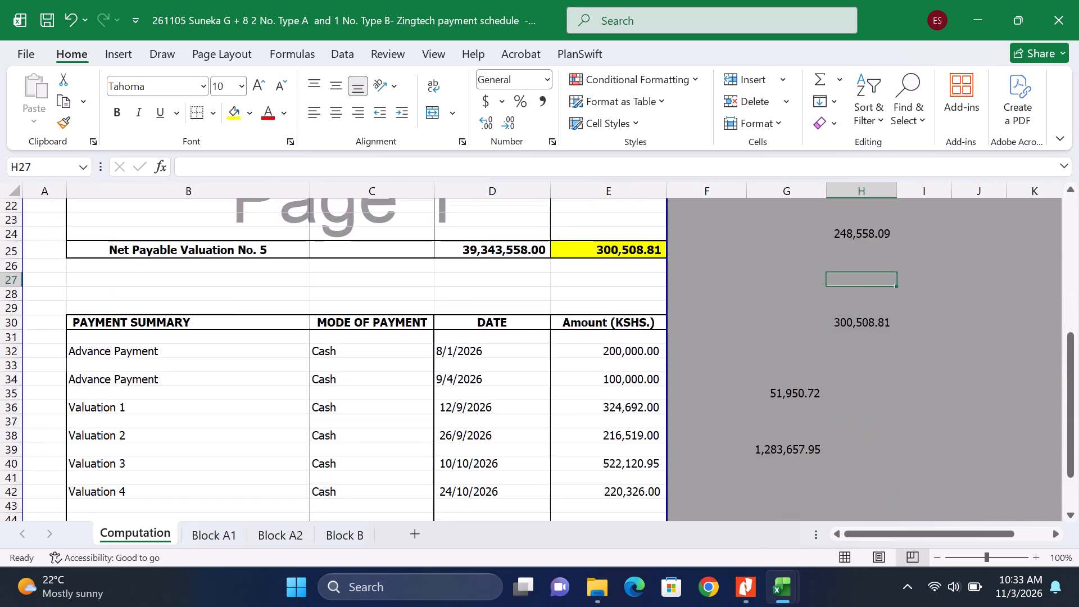
pyautogui.scroll(-1, 469, 430)
pyautogui.scroll(6, 469, 430)
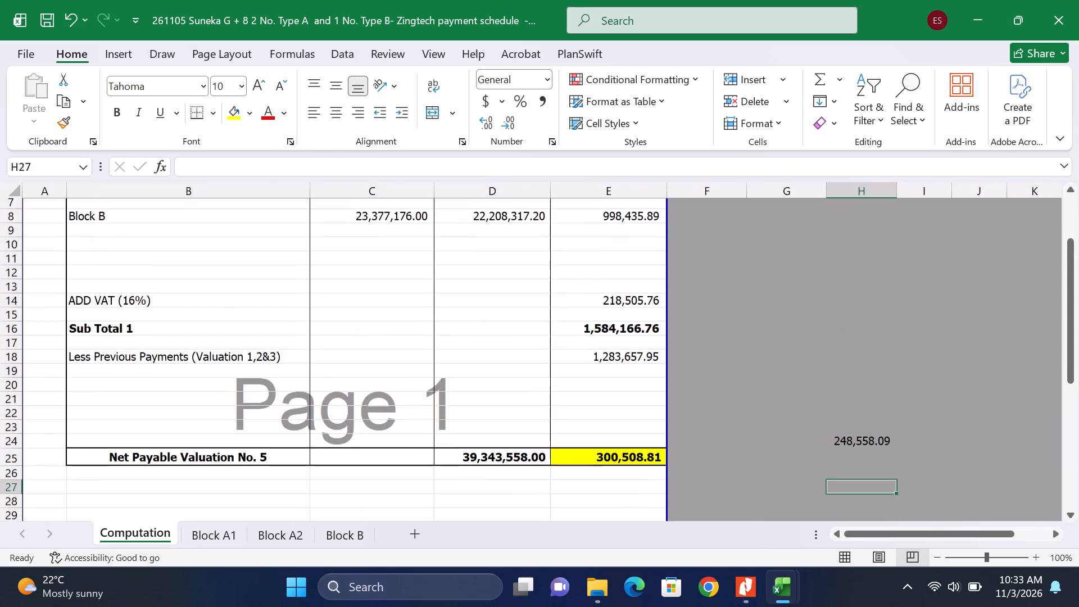
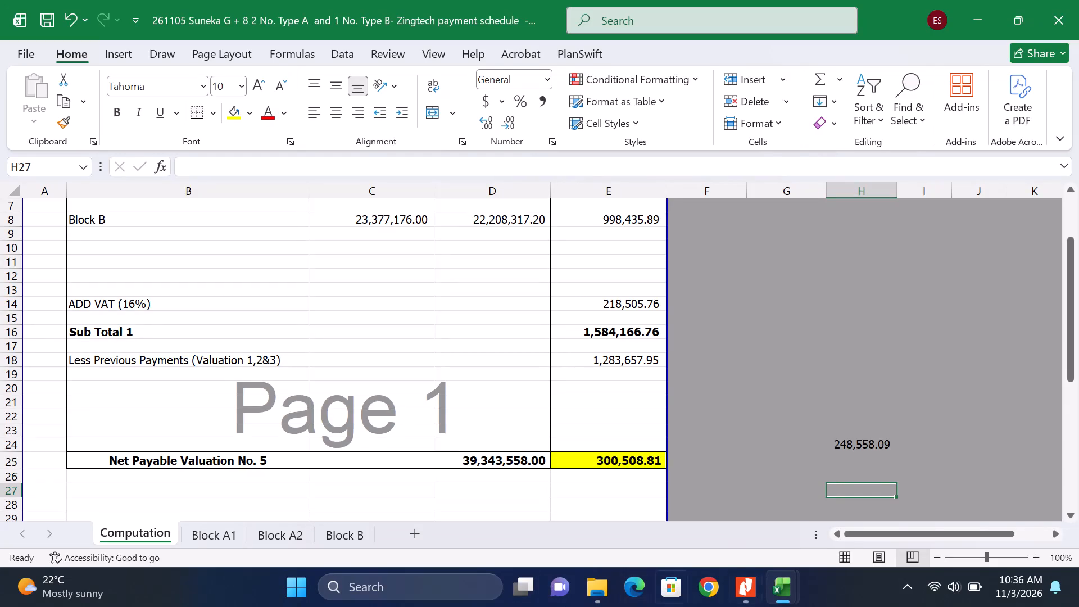
# Check the formulas behind the Block B valuation amount and the 16% VAT on the Computation sheet.
pyautogui.click(637, 415)
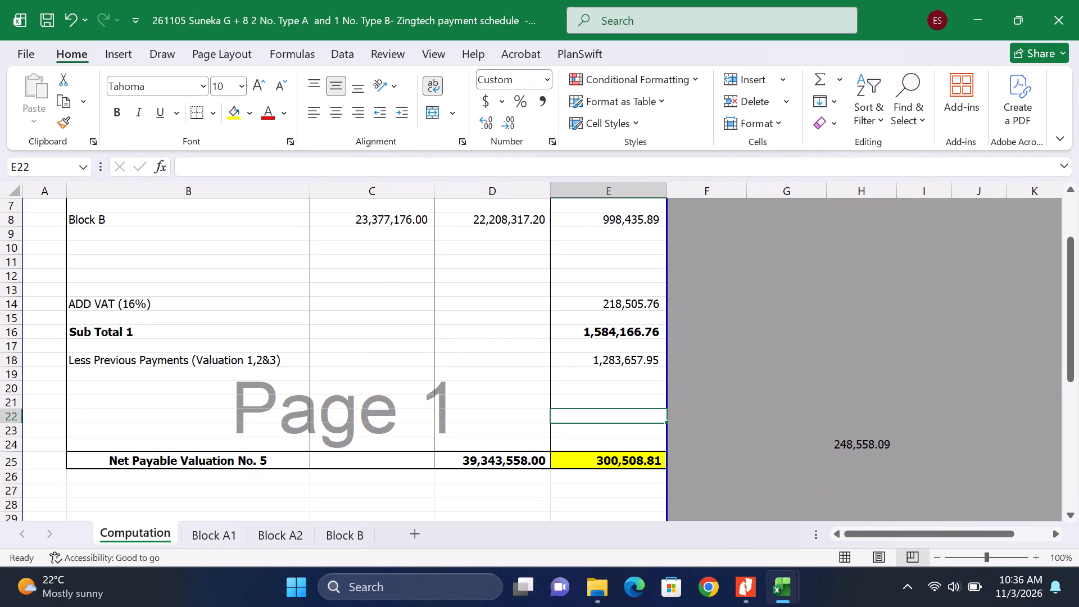
pyautogui.scroll(7, 641, 392)
pyautogui.click(597, 404)
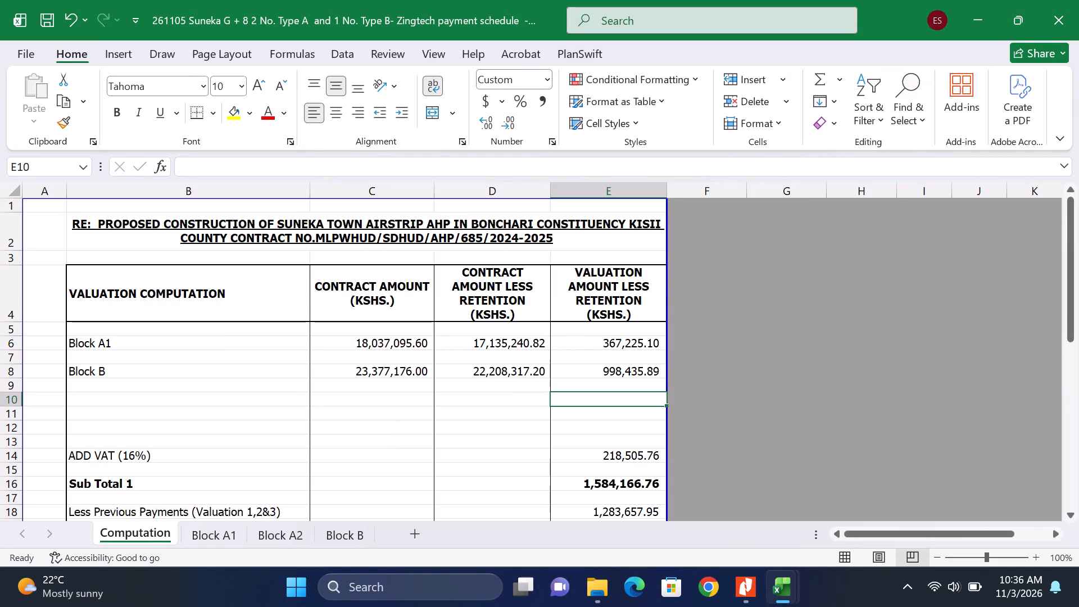
pyautogui.click(623, 373)
pyautogui.click(623, 409)
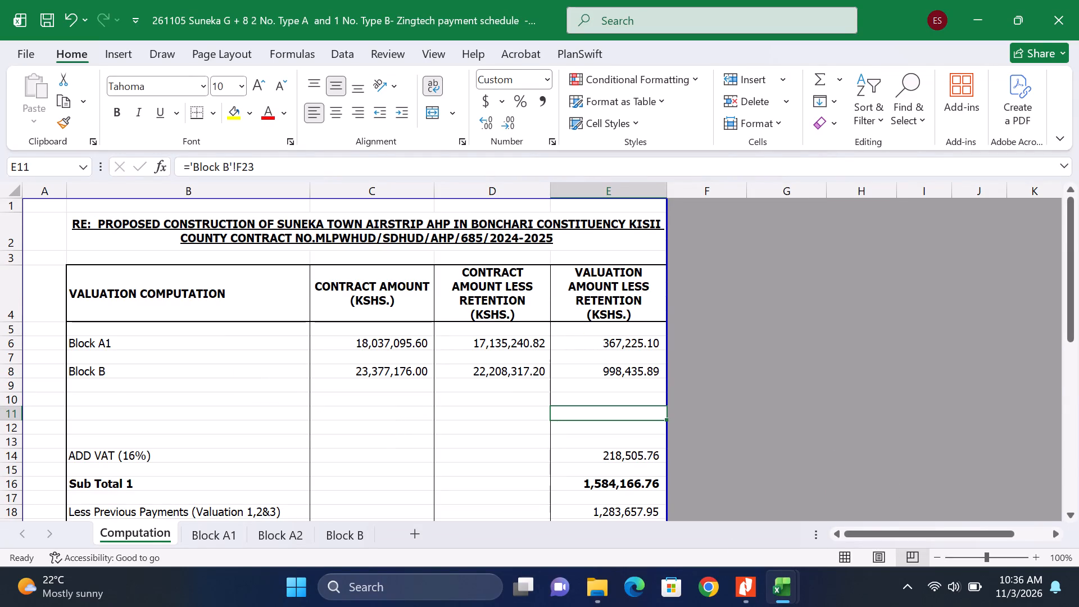
pyautogui.click(625, 373)
pyautogui.scroll(-6, 618, 384)
pyautogui.scroll(6, 618, 386)
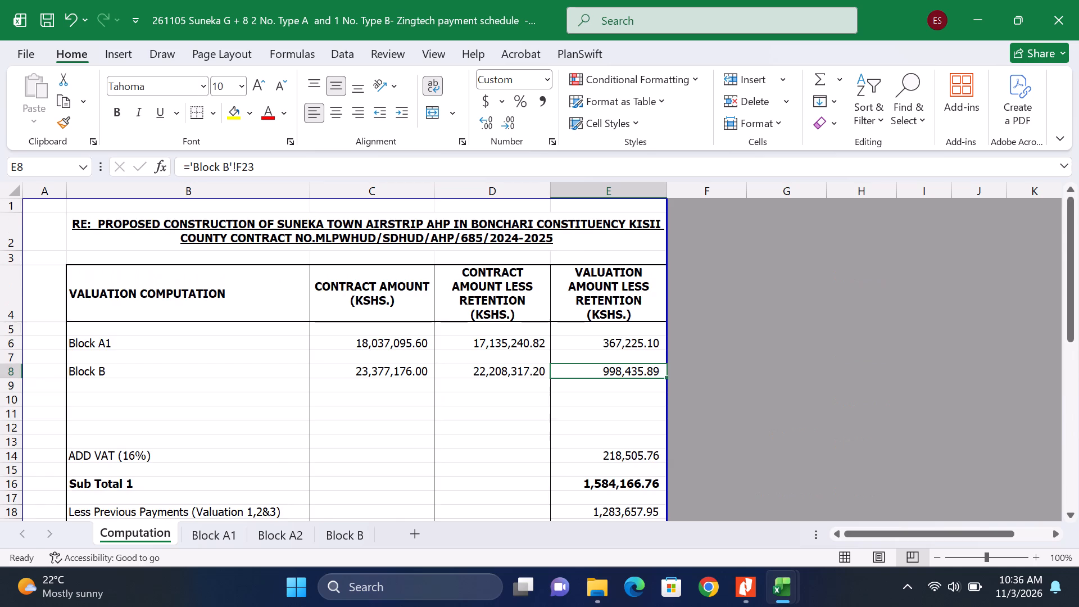
pyautogui.scroll(-3, 615, 419)
pyautogui.click(616, 316)
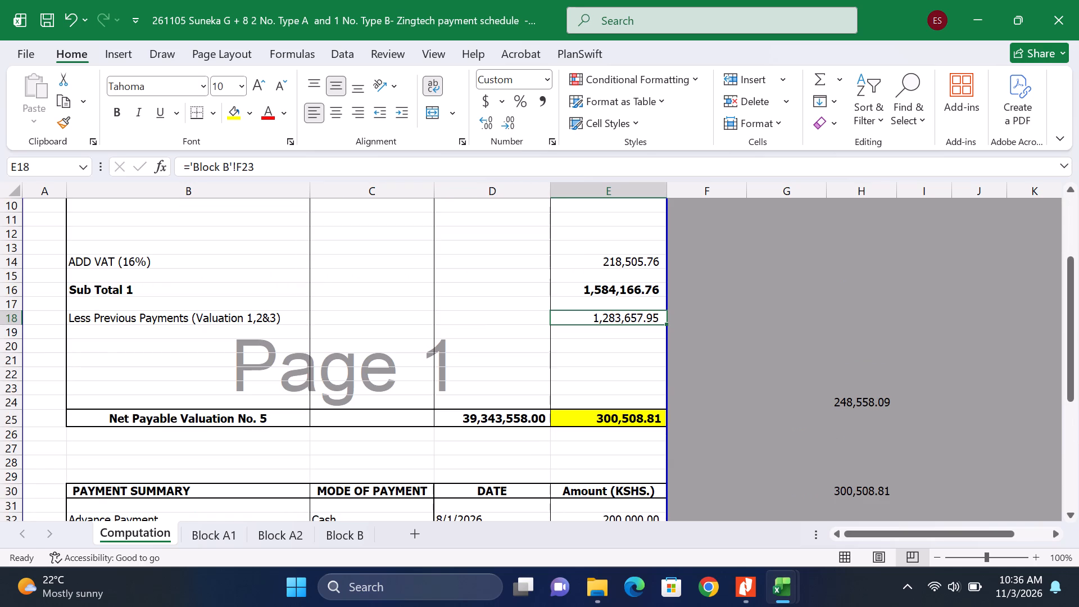
pyautogui.click(620, 262)
pyautogui.scroll(5, 571, 336)
pyautogui.scroll(-2, 593, 377)
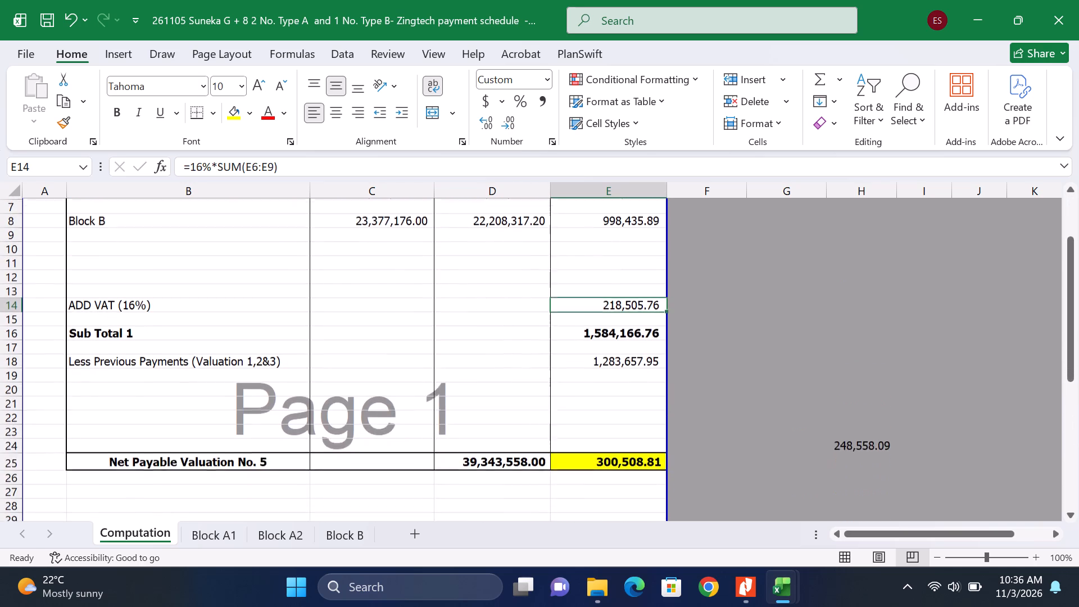
# Check the source of the previous payments deduction and compare it with the payment summary and block valuation amounts.
pyautogui.scroll(-1, 593, 377)
pyautogui.click(610, 318)
pyautogui.click(611, 355)
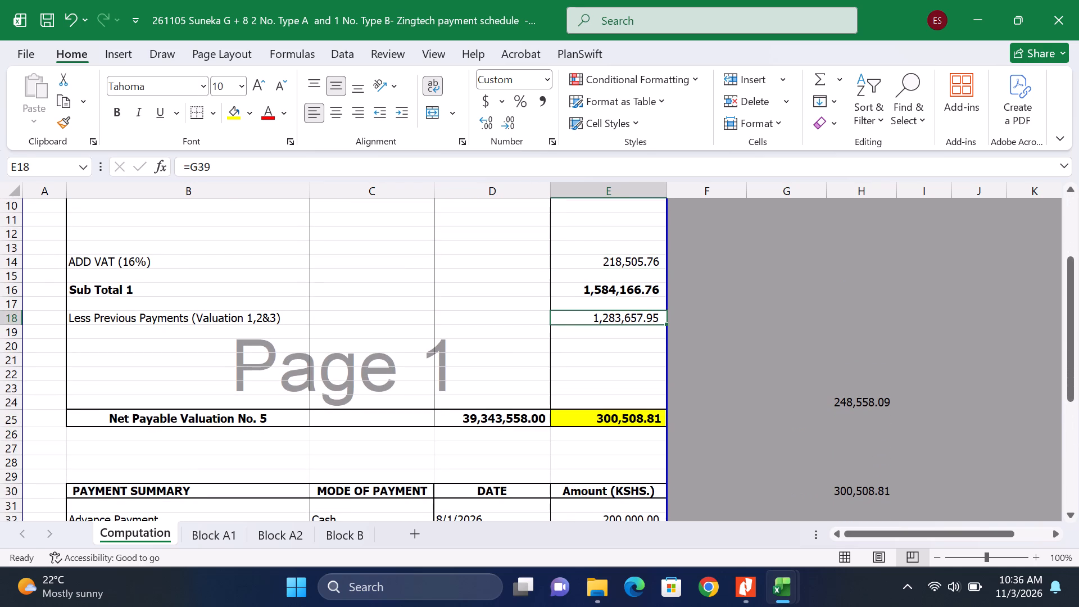
pyautogui.click(610, 317)
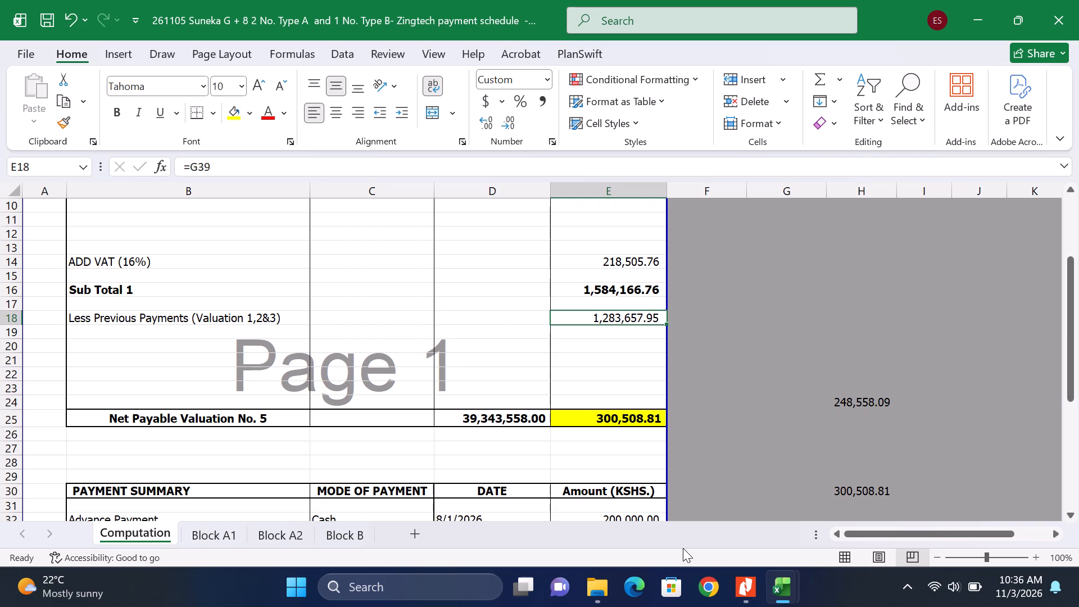
pyautogui.scroll(-5, 454, 427)
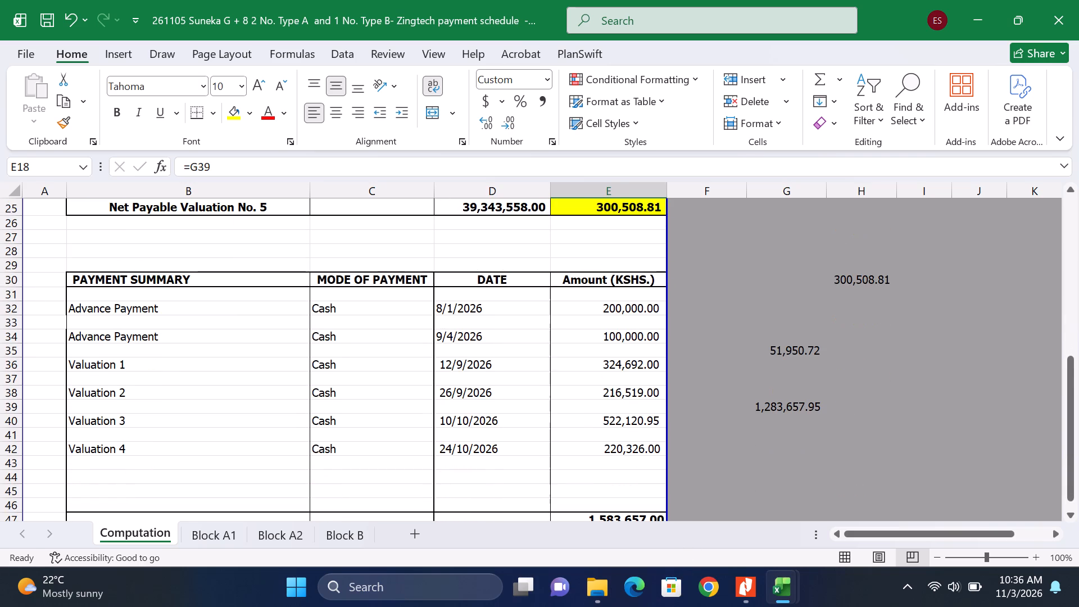
pyautogui.scroll(-5, 447, 450)
pyautogui.scroll(6, 446, 450)
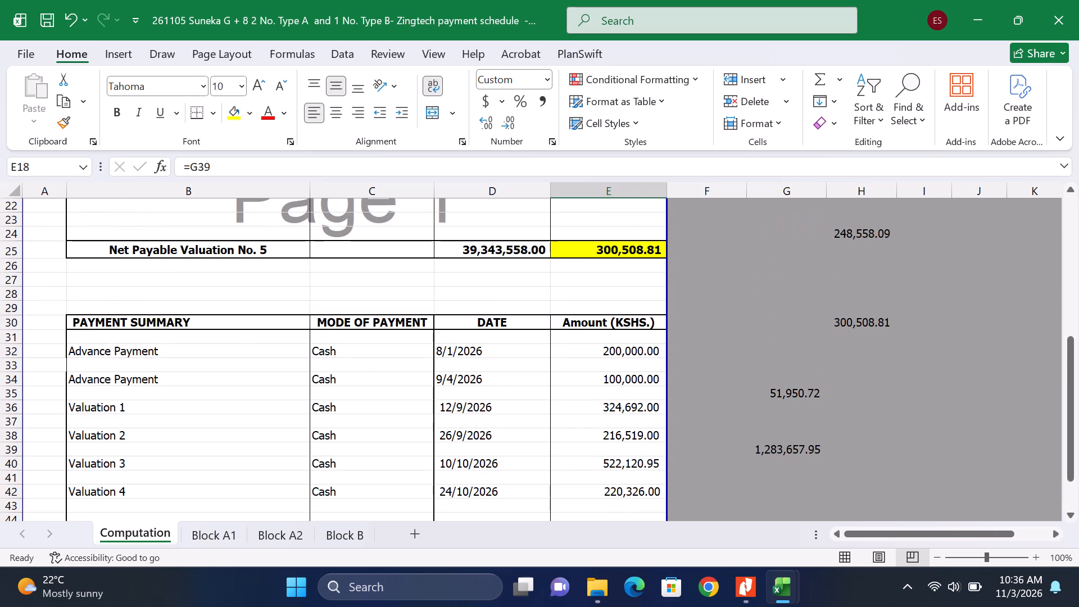
pyautogui.scroll(8, 446, 450)
pyautogui.scroll(-3, 446, 450)
pyautogui.scroll(2, 446, 450)
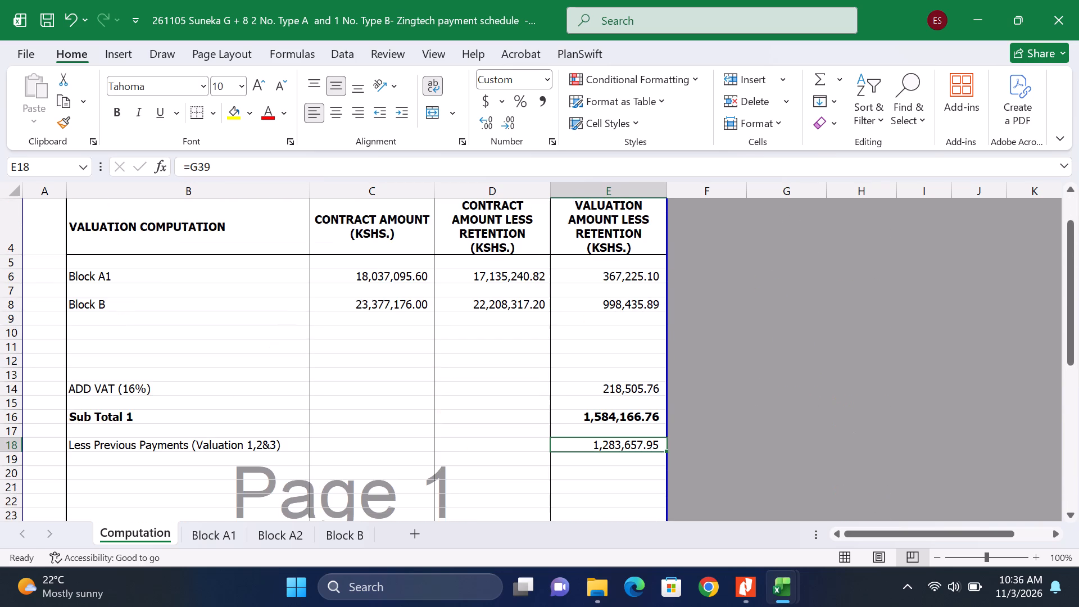
pyautogui.scroll(-2, 446, 450)
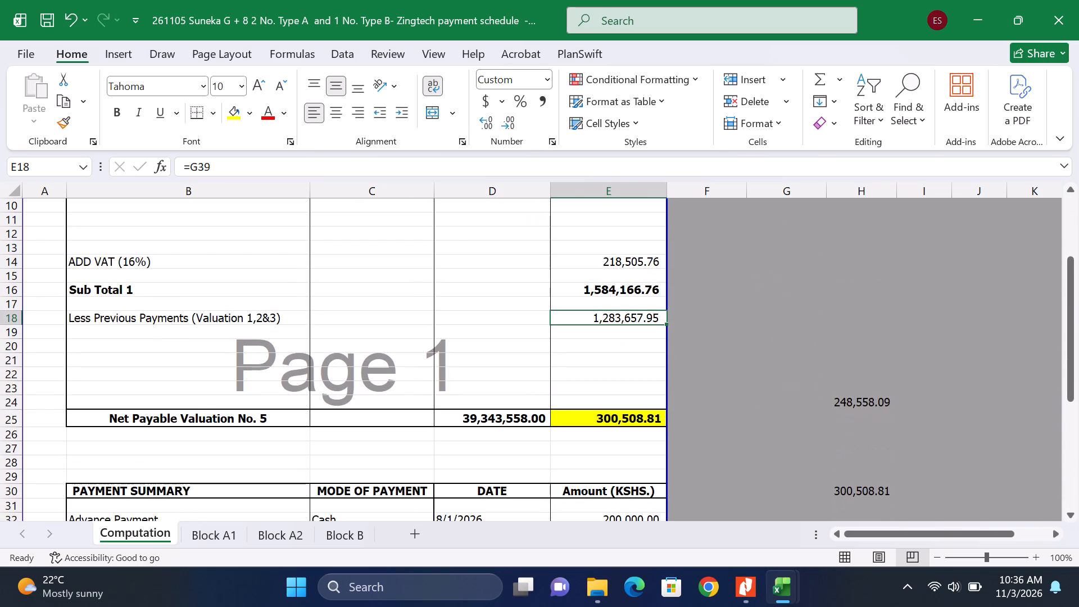
# Re-examine the Less Previous Payments label and amount against the subtotal and Net Payable Valuation No. 5.
pyautogui.click(276, 318)
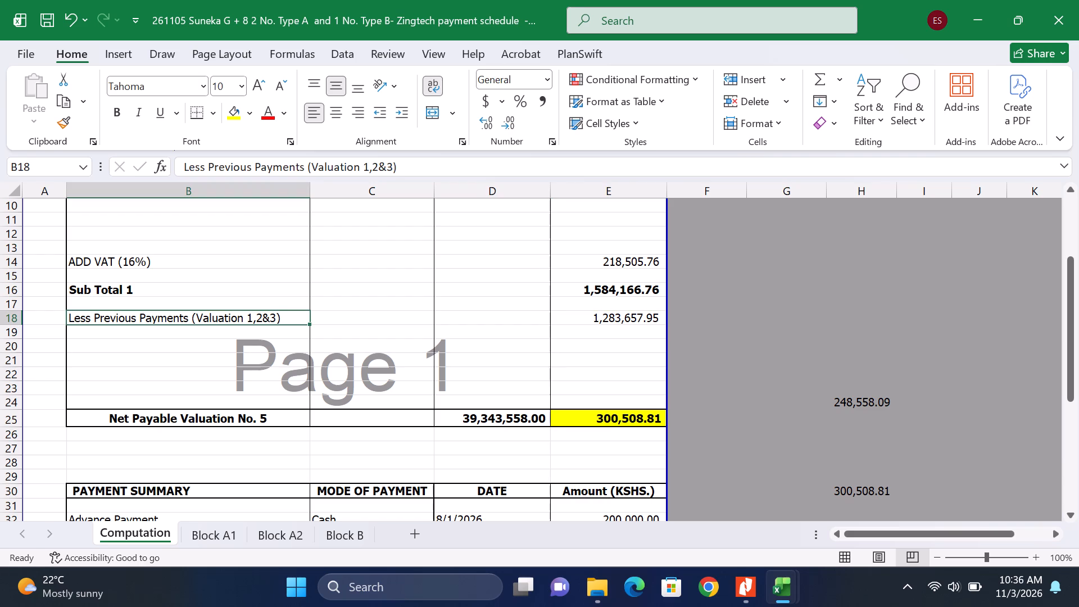
pyautogui.click(392, 369)
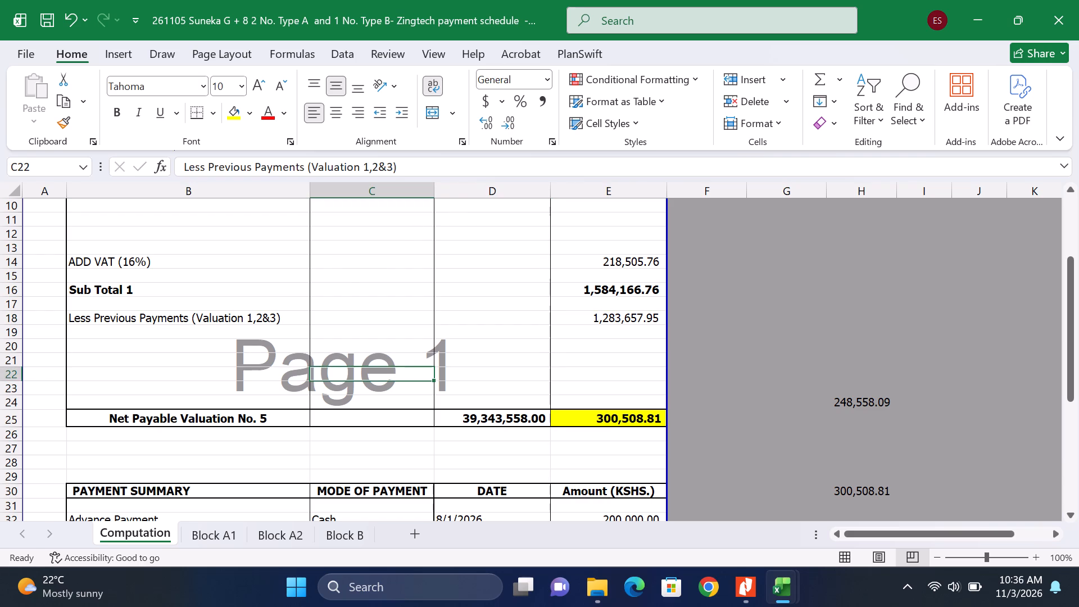
pyautogui.click(265, 321)
pyautogui.click(505, 363)
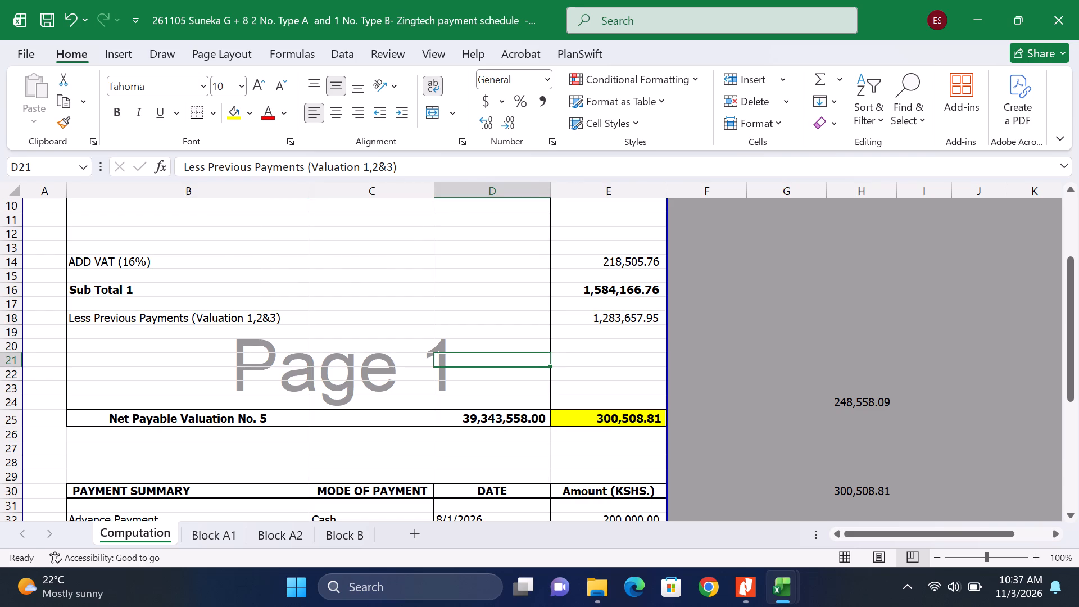
pyautogui.click(595, 320)
pyautogui.click(606, 370)
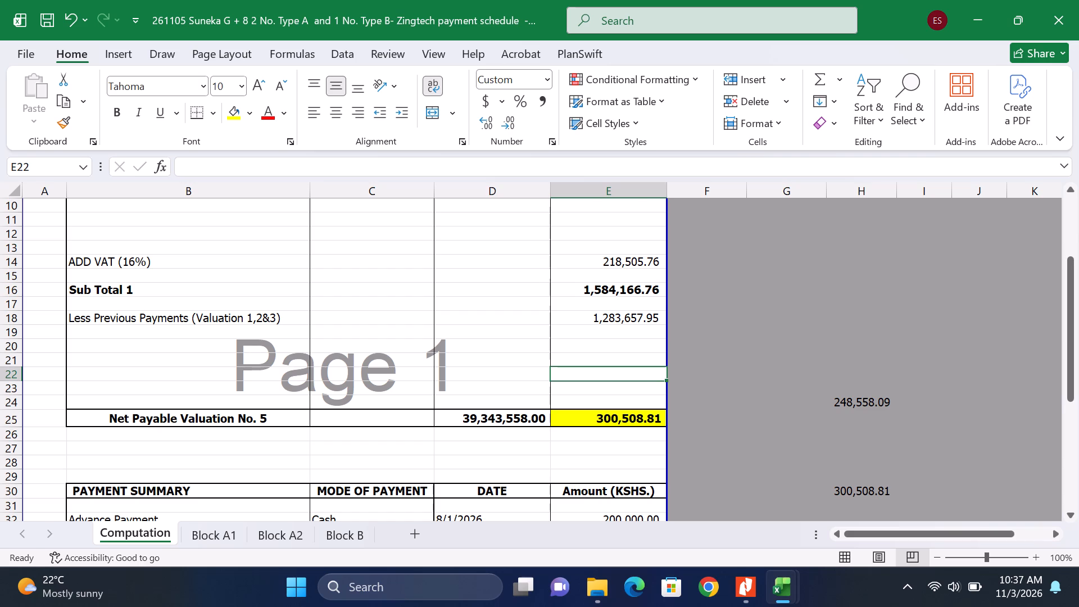
pyautogui.scroll(2, 647, 459)
pyautogui.scroll(-3, 648, 459)
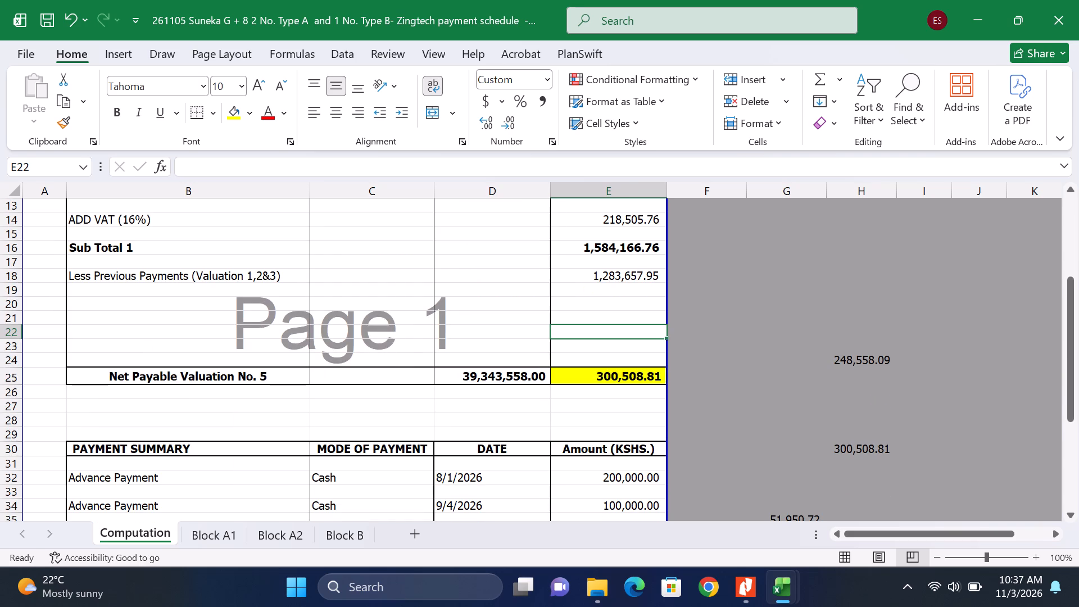
# Open the Block A2 sheet and examine the substructure breakdown's bill descriptions and work done columns.
pyautogui.click(286, 540)
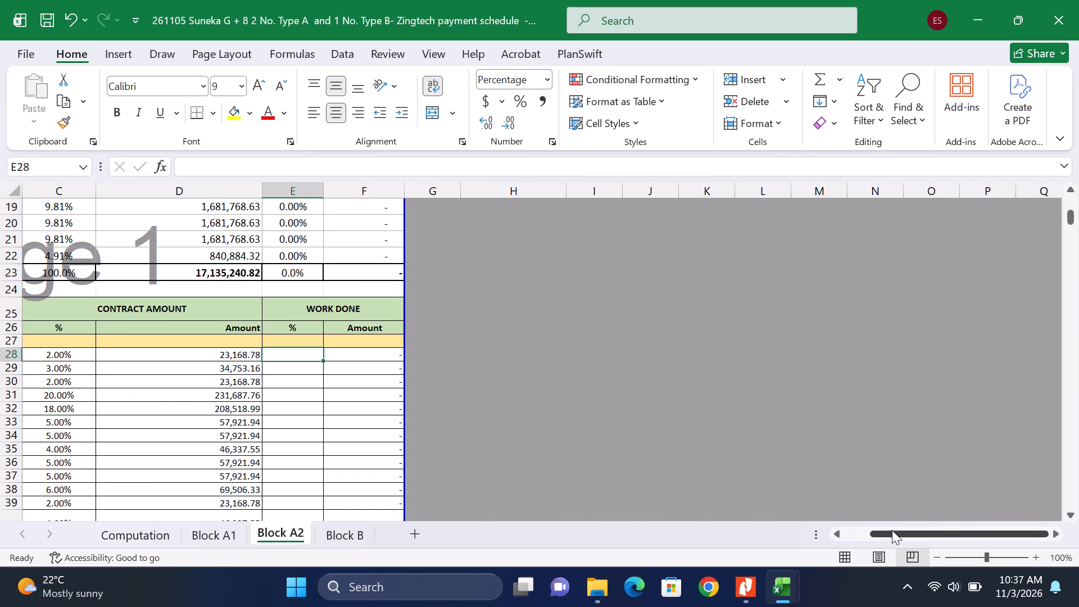
pyautogui.moveTo(892, 530); pyautogui.dragTo(769, 520)
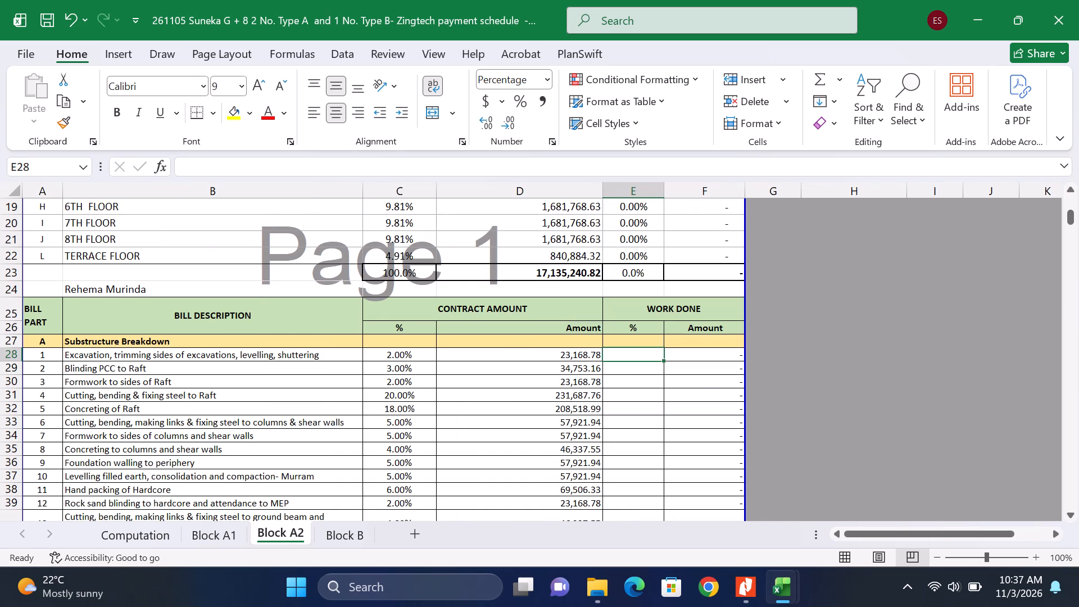
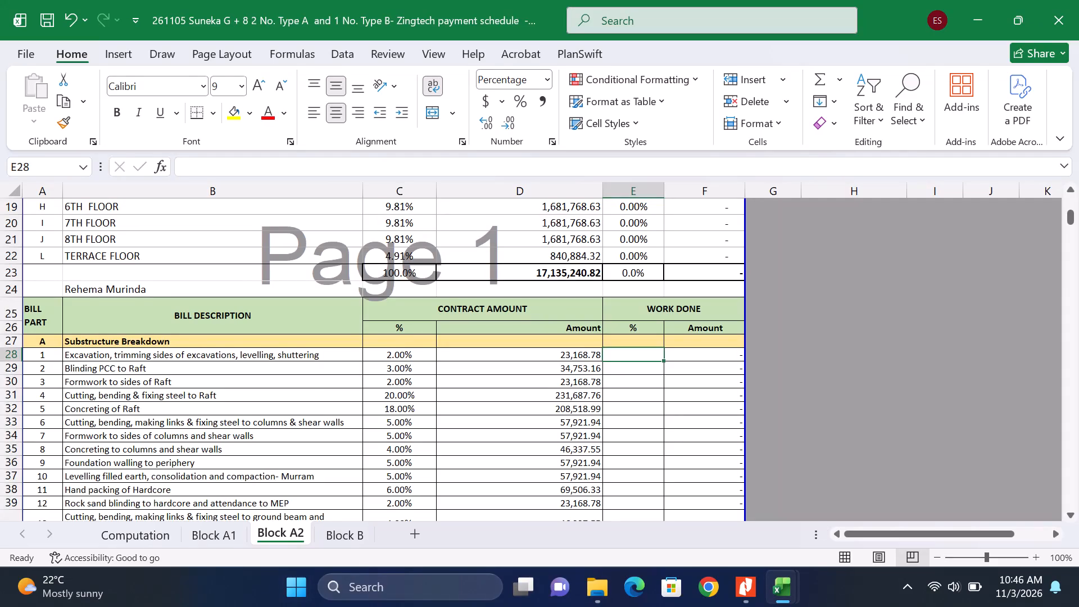
# Review Block A2's payment breakdown against Block A1's substructure work done entries, focusing on the raft steel fixing and raft concreting rows.
pyautogui.scroll(14, 501, 441)
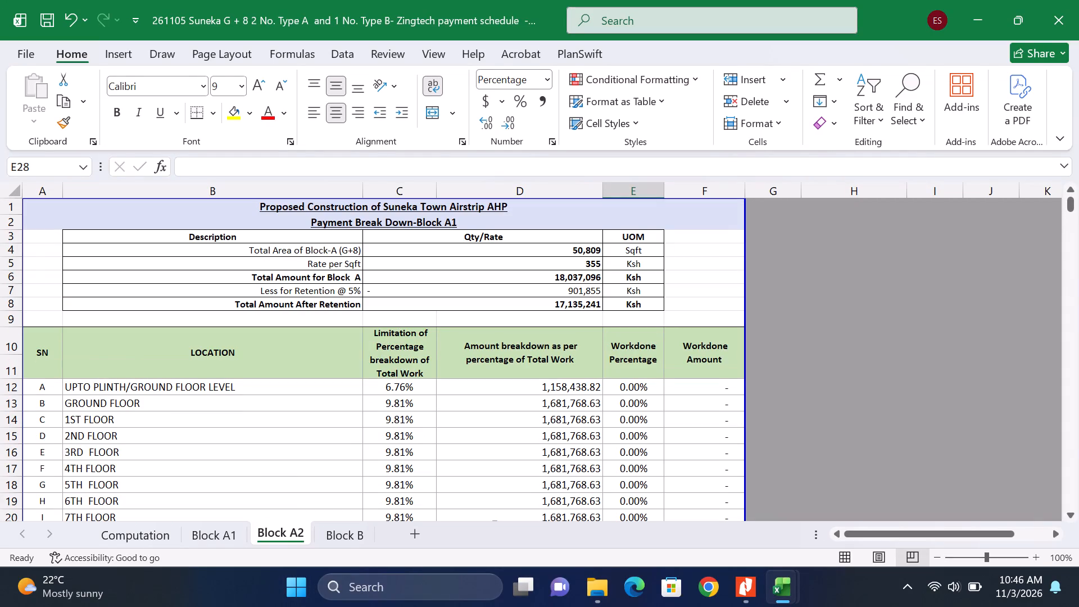
pyautogui.scroll(-8, 507, 440)
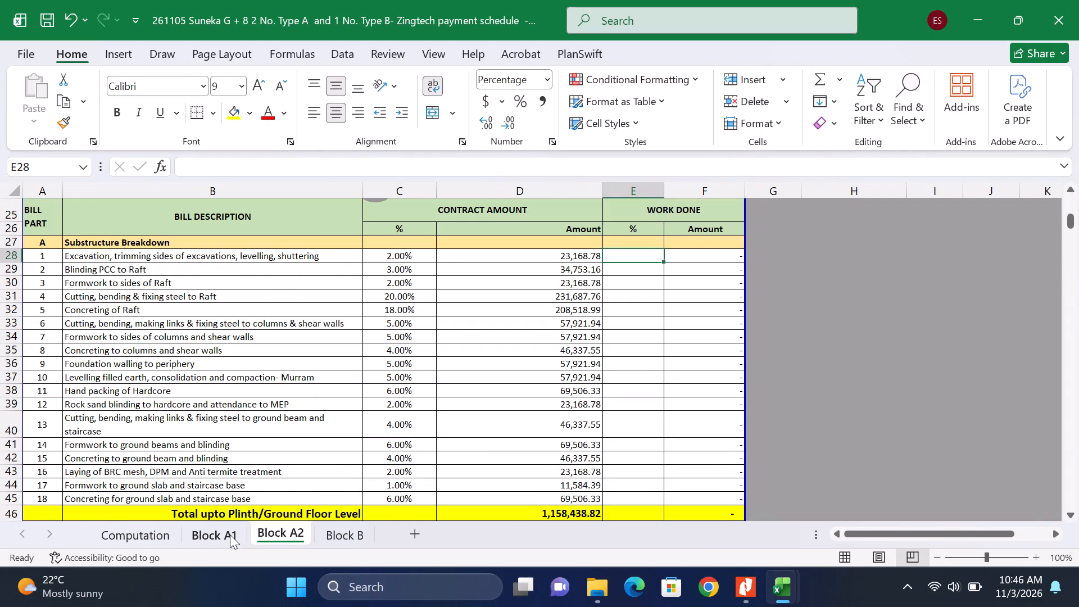
pyautogui.click(230, 534)
pyautogui.scroll(1, 297, 381)
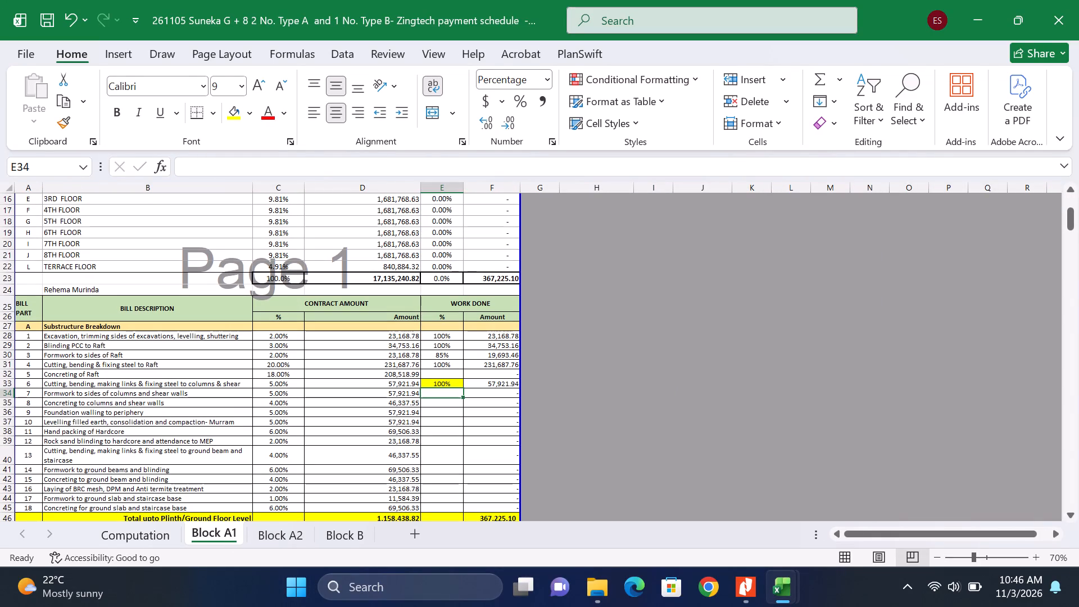
pyautogui.moveTo(369, 362); pyautogui.dragTo(244, 375)
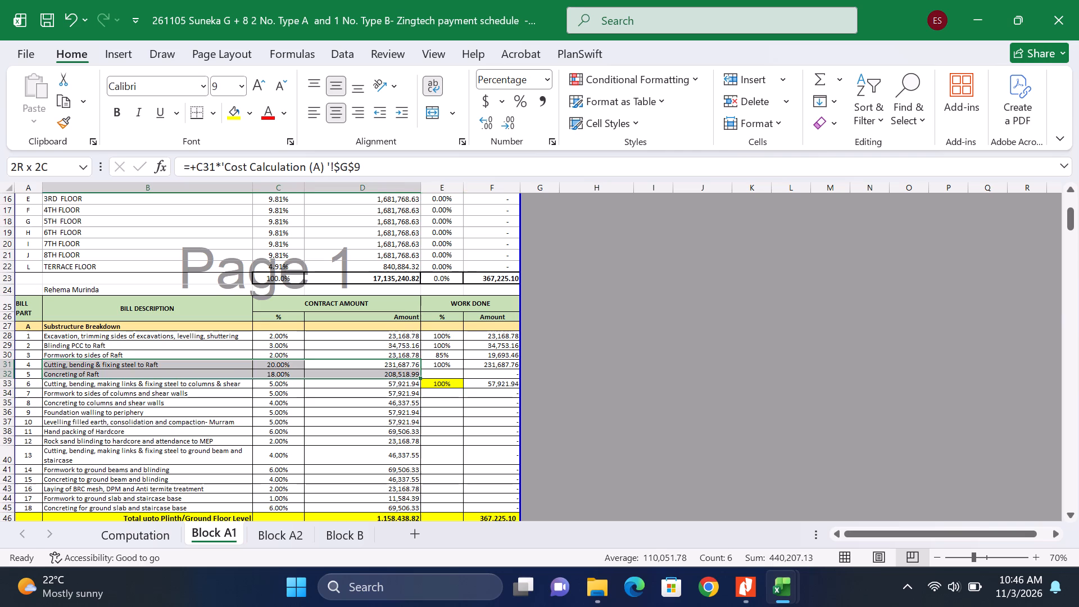
pyautogui.moveTo(244, 375); pyautogui.dragTo(183, 372)
pyautogui.rightClick(183, 372)
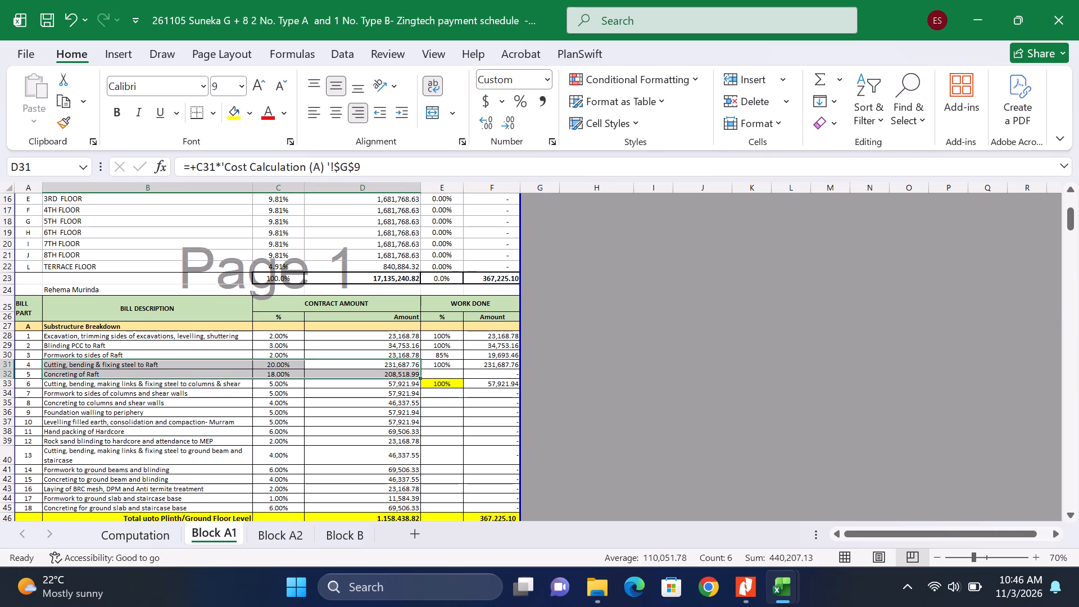
pyautogui.click(460, 429)
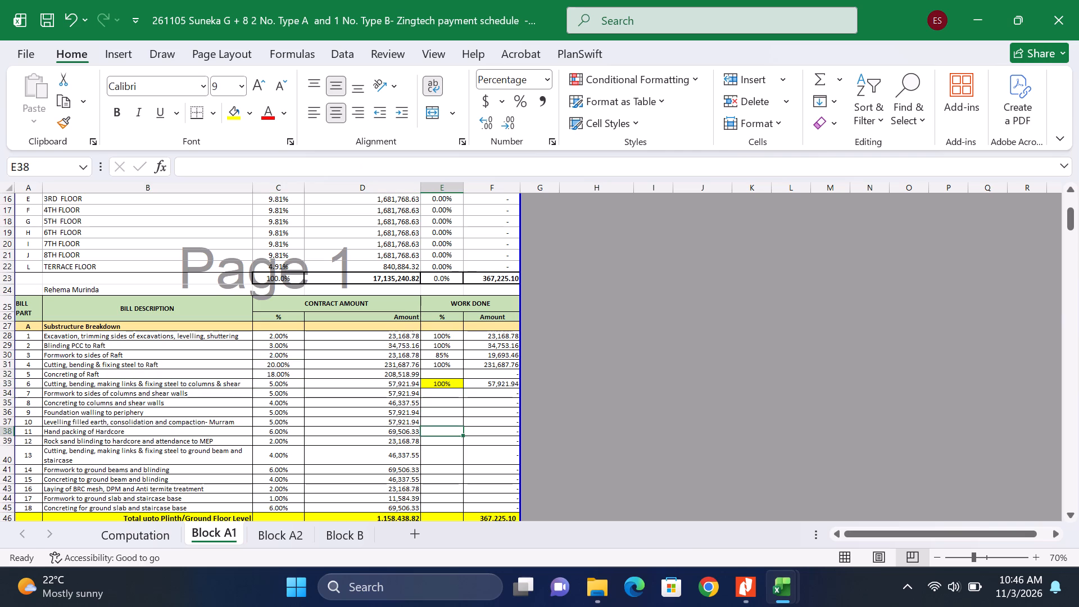
pyautogui.moveTo(140, 364); pyautogui.dragTo(178, 374)
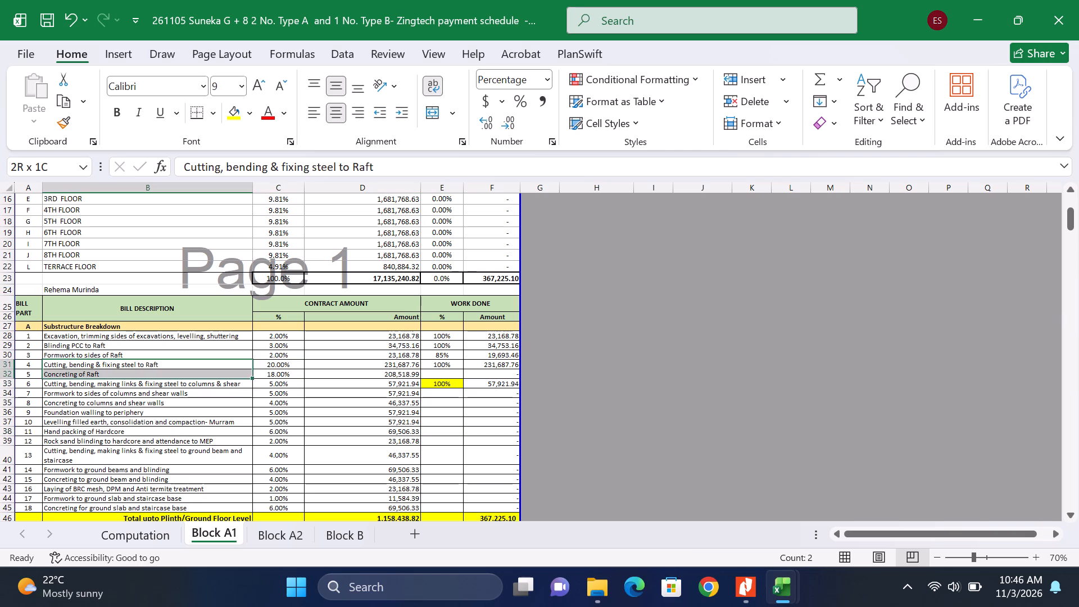
pyautogui.moveTo(178, 374); pyautogui.dragTo(367, 372)
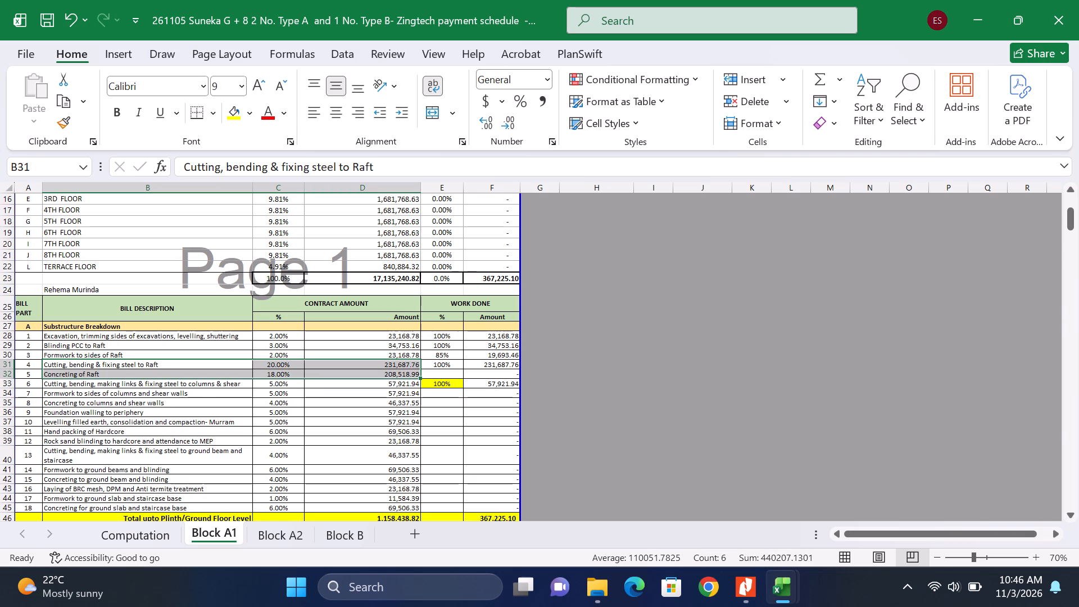
# Examine the remaining substructure items and the Ground Floor works and finishes breakdown on the Block A1 sheet.
pyautogui.scroll(-1, 460, 378)
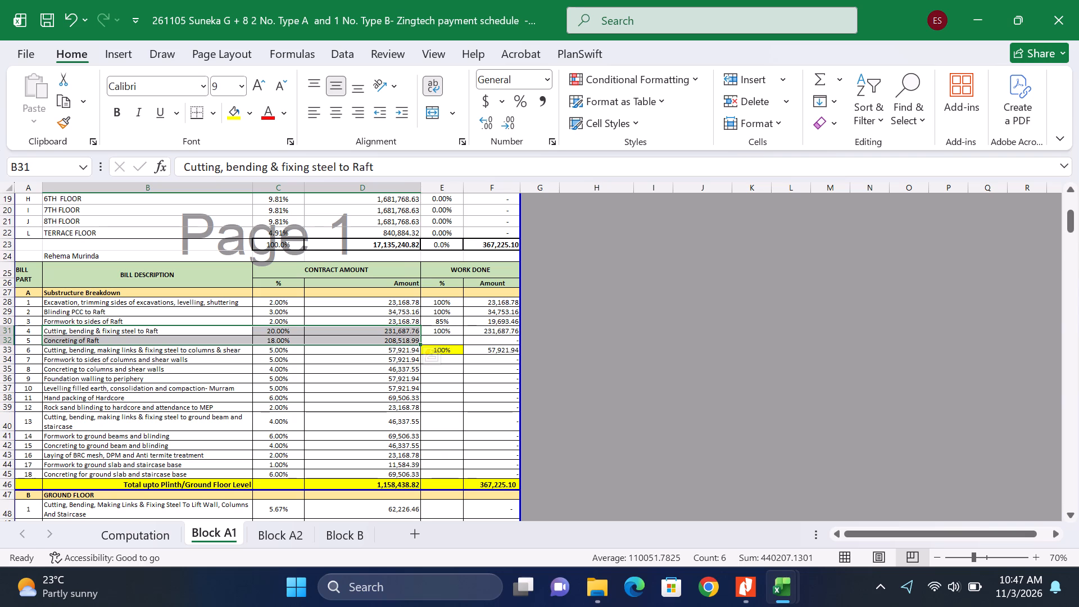
pyautogui.scroll(-4, 243, 405)
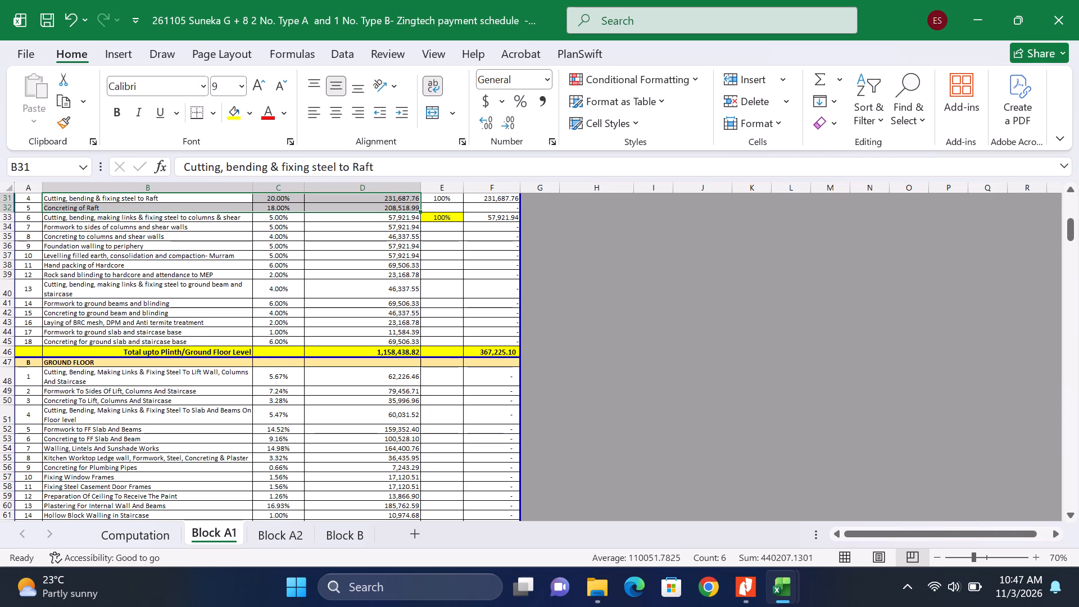
pyautogui.scroll(-6, 201, 416)
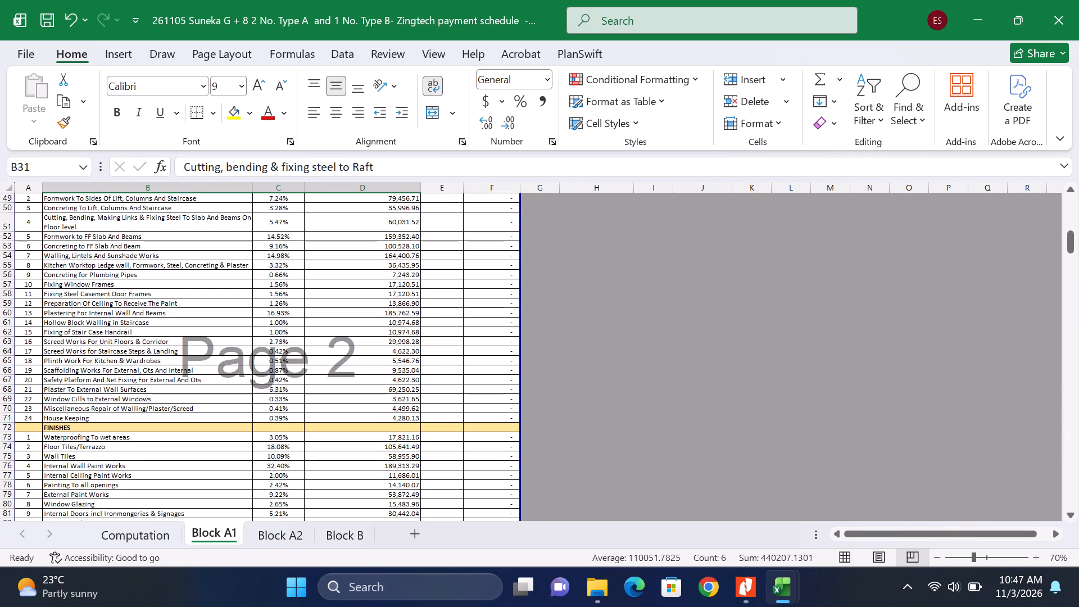
pyautogui.click(0, 400)
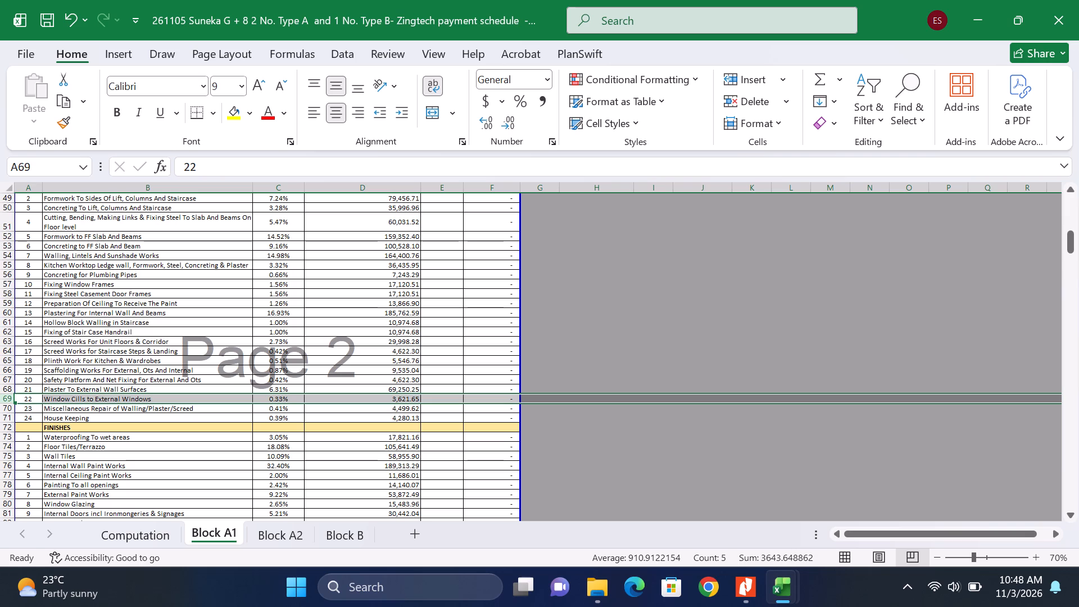
pyautogui.scroll(-2, 112, 433)
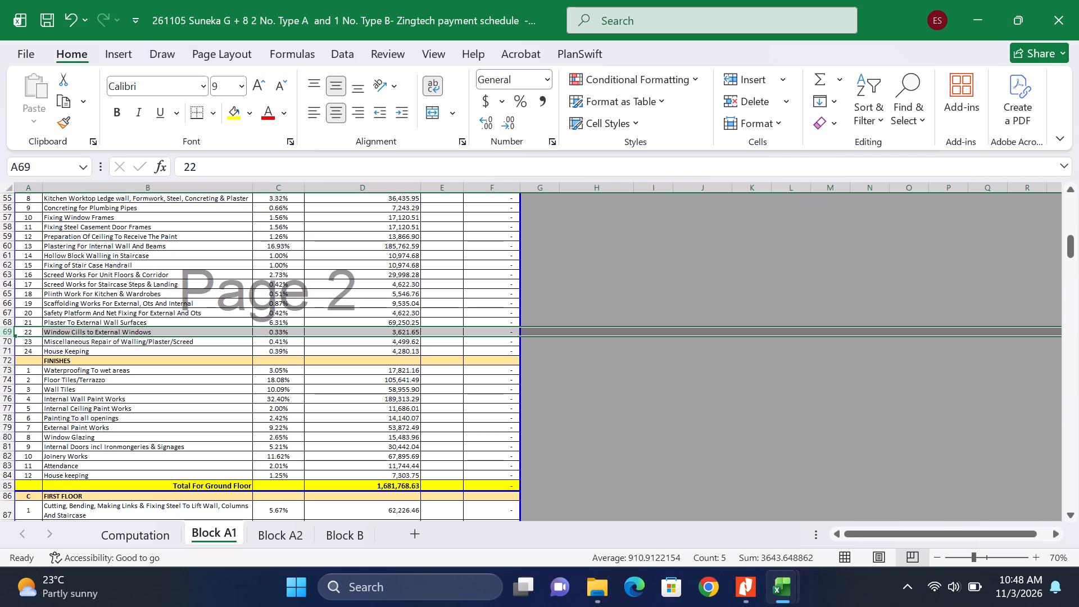
pyautogui.scroll(-2, 76, 431)
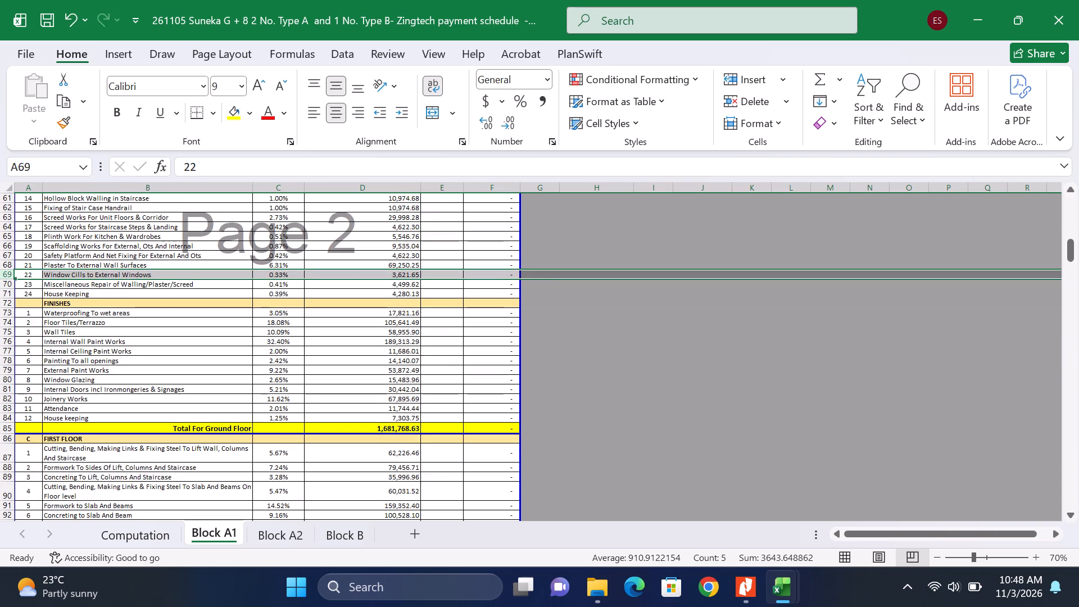
pyautogui.scroll(-6, 76, 431)
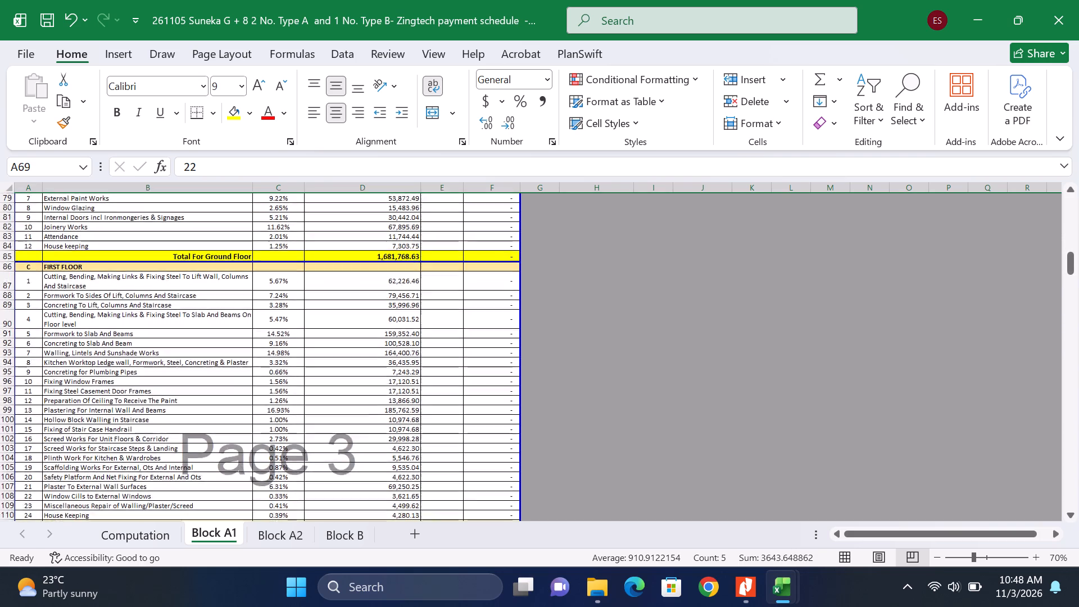
# Examine the First Floor and Second Floor works and finishes items on Block A1, including the window glazing and scaffolding rows.
pyautogui.scroll(-2, 76, 431)
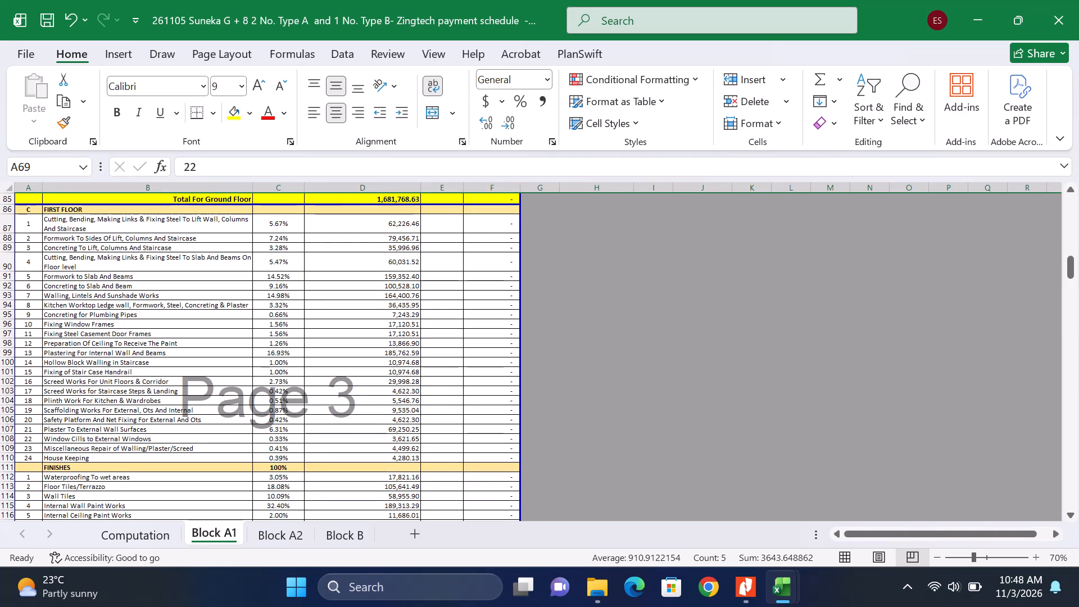
pyautogui.scroll(-3, 124, 400)
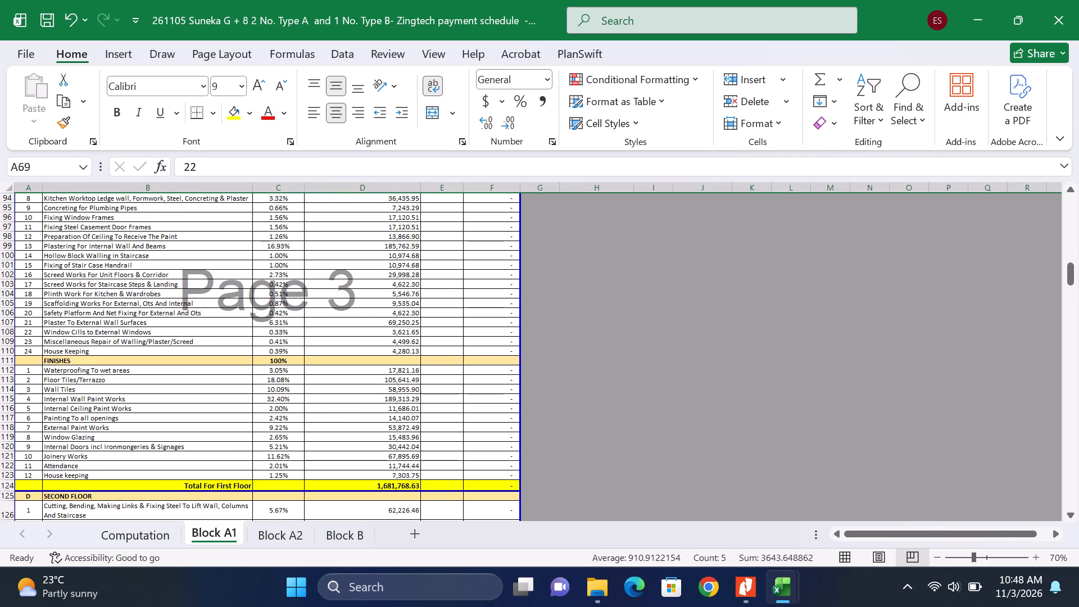
pyautogui.scroll(-2, 123, 427)
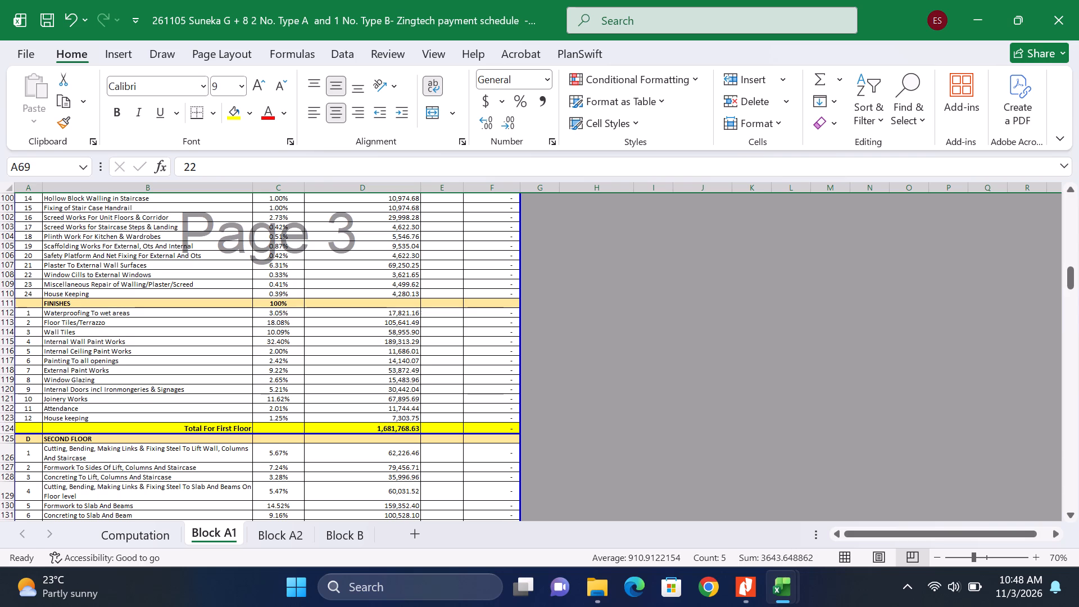
pyautogui.scroll(-3, 61, 469)
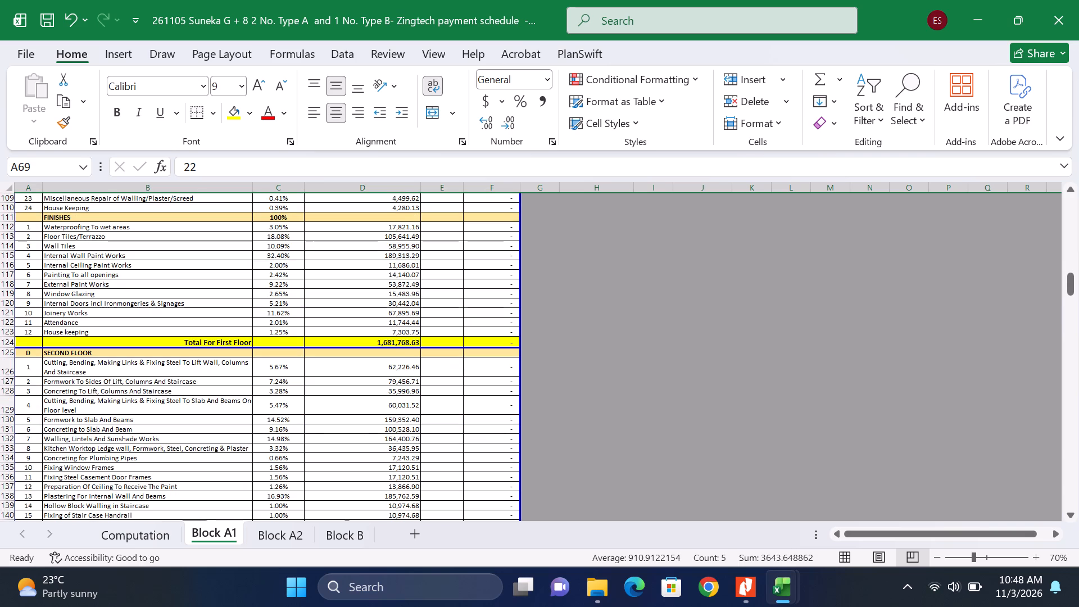
pyautogui.scroll(8, 169, 375)
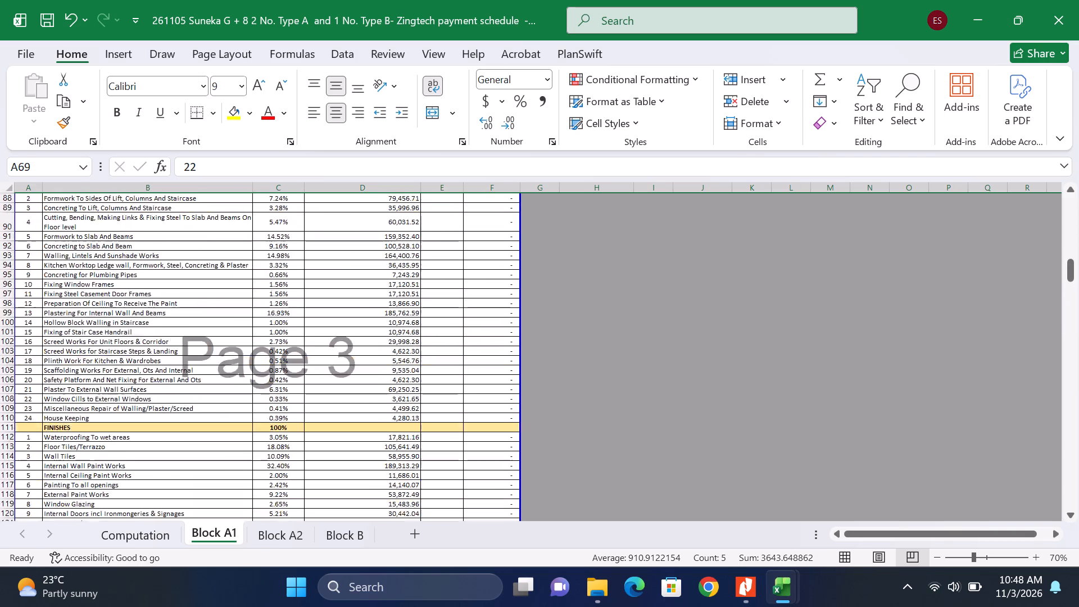
pyautogui.scroll(3, 173, 374)
pyautogui.scroll(-5, 166, 391)
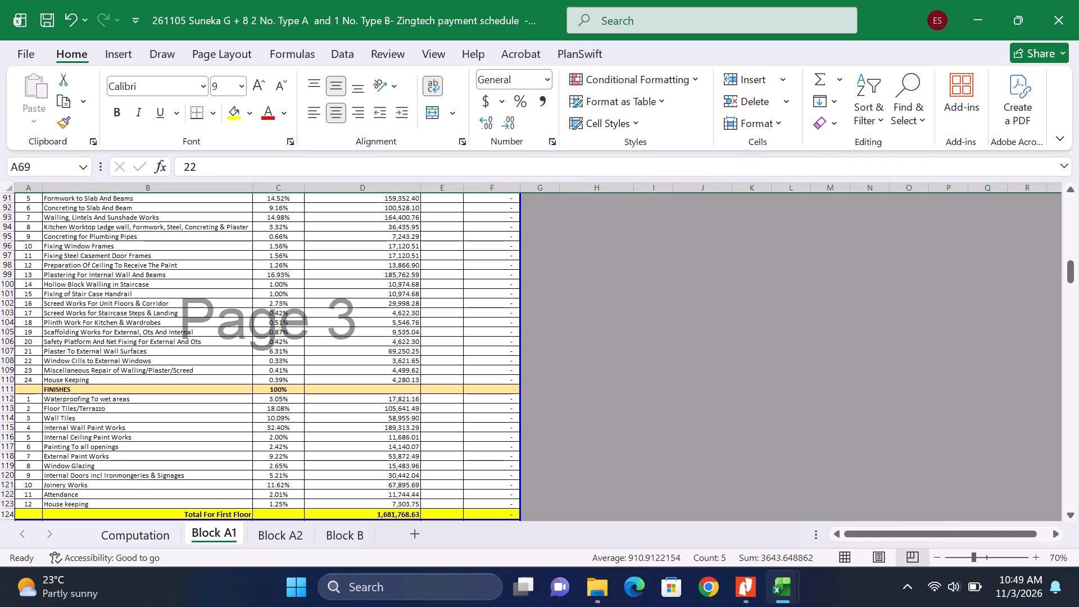
pyautogui.click(3, 410)
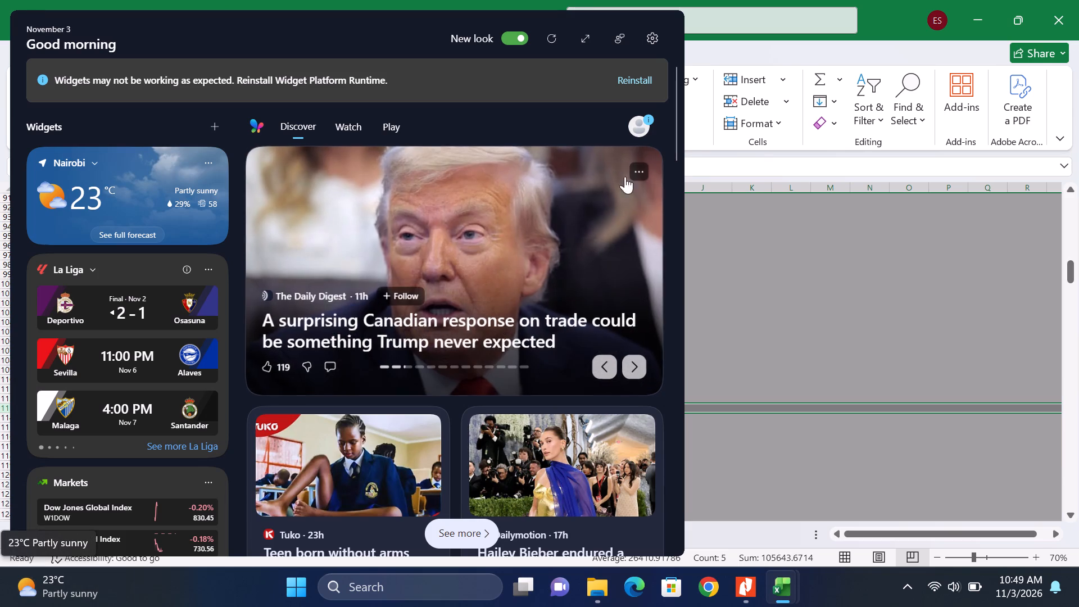
pyautogui.click(820, 266)
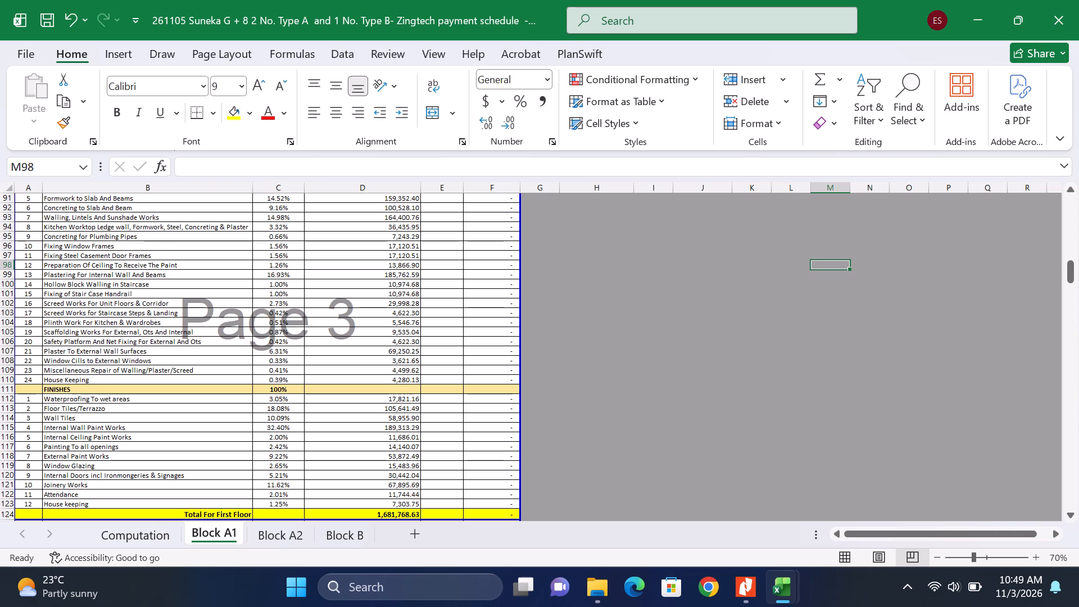
pyautogui.click(8, 464)
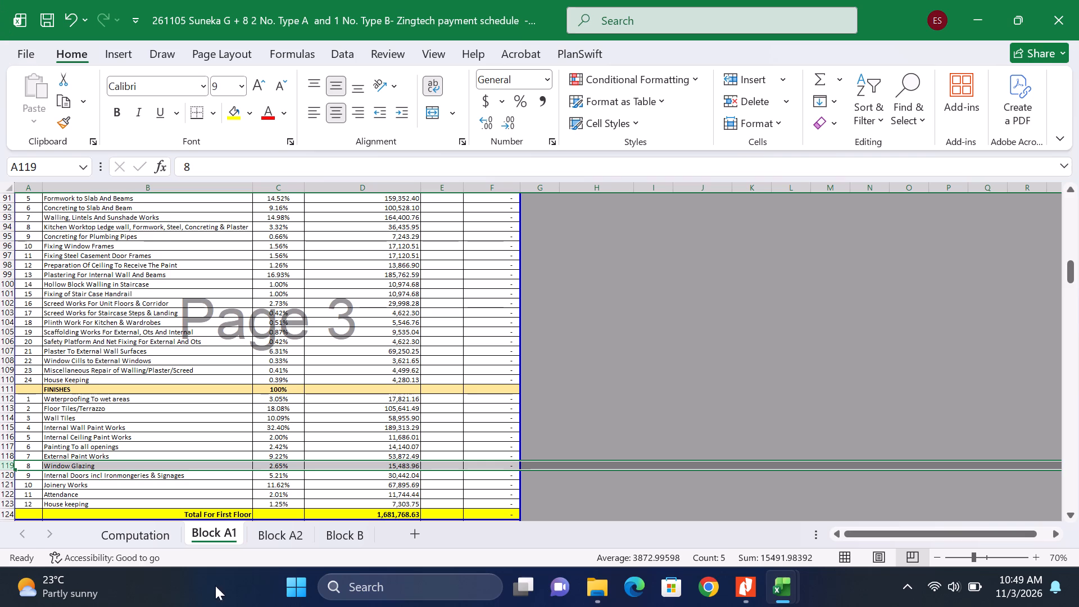
pyautogui.scroll(1, 135, 361)
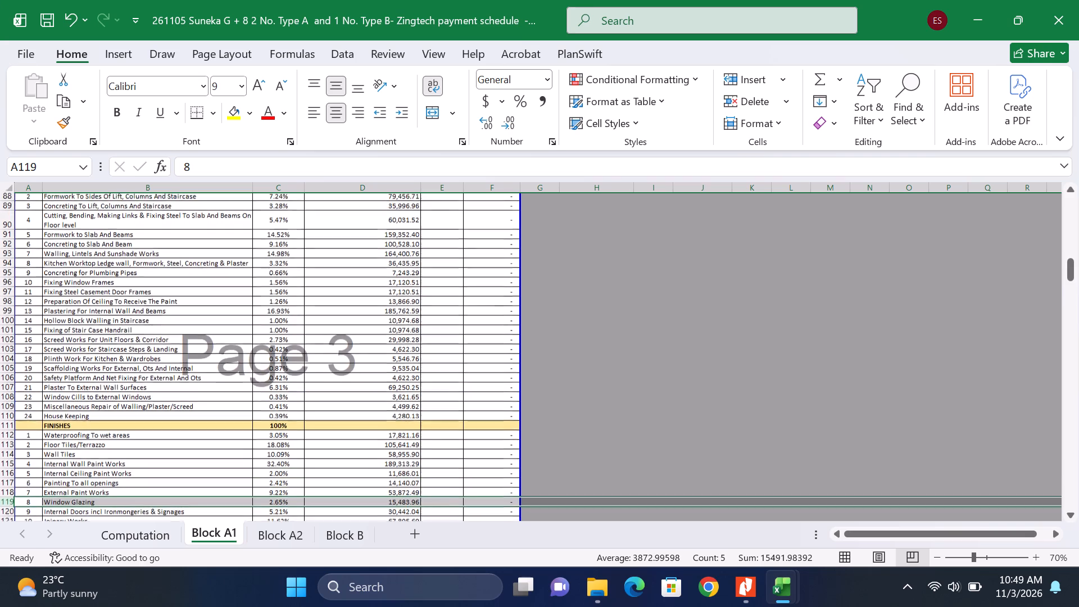
pyautogui.scroll(1, 135, 369)
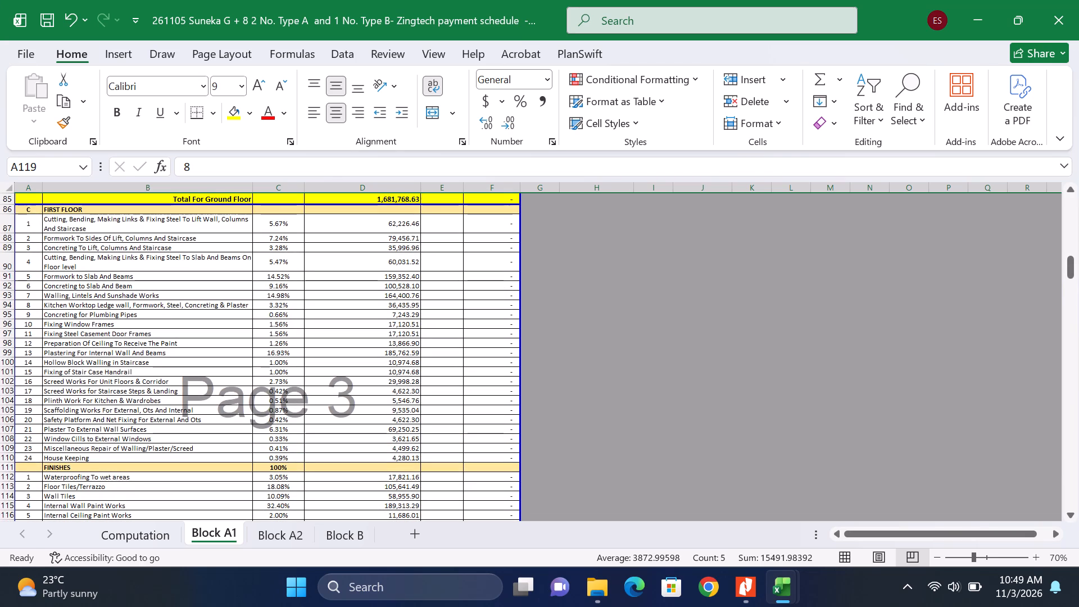
pyautogui.scroll(-3, 133, 378)
pyautogui.scroll(-1, 134, 325)
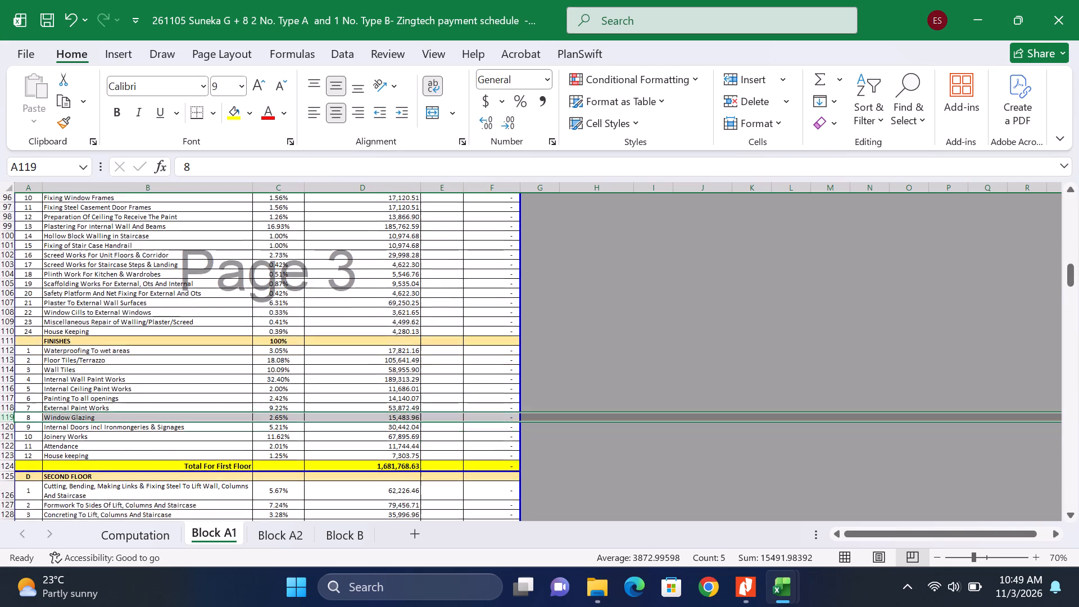
pyautogui.scroll(-8, 130, 329)
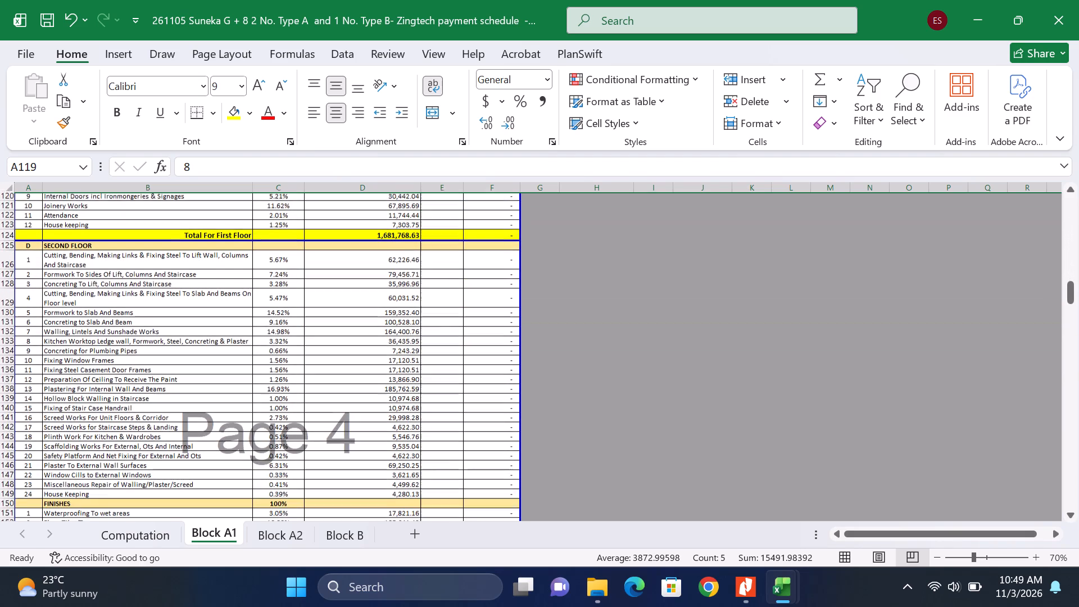
pyautogui.scroll(-3, 141, 352)
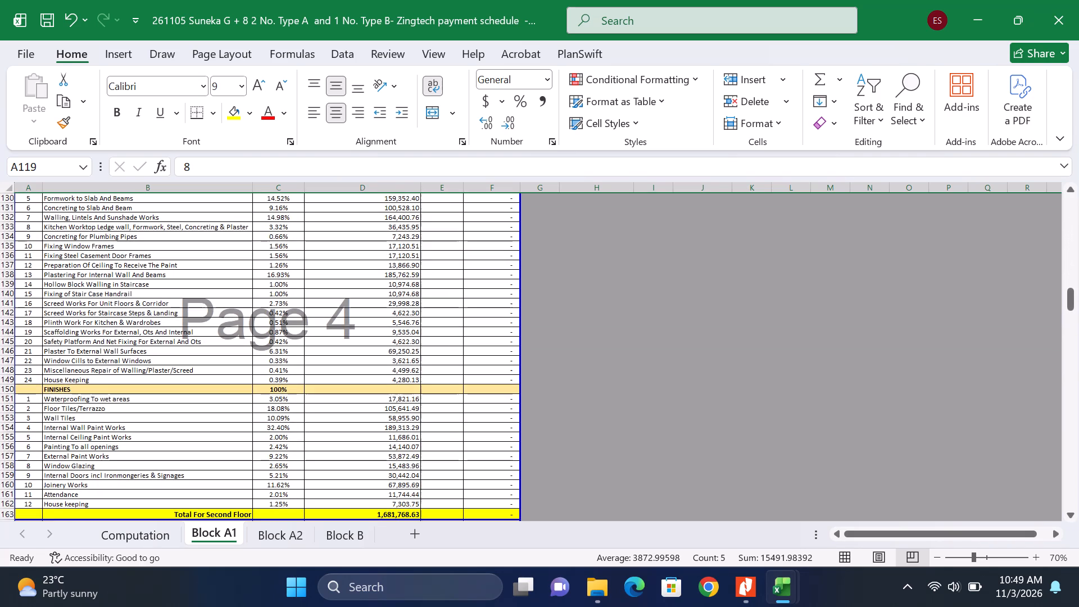
pyautogui.click(2, 331)
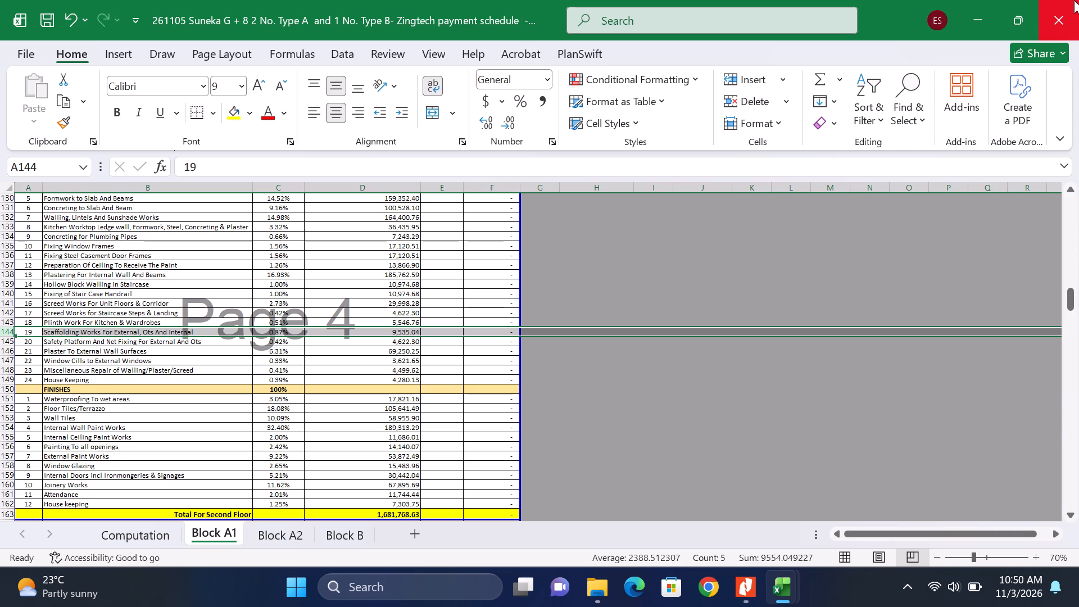
# Minimise the open Excel and valuation 03 folder windows and launch Kuro from the desktop.
pyautogui.click(980, 15)
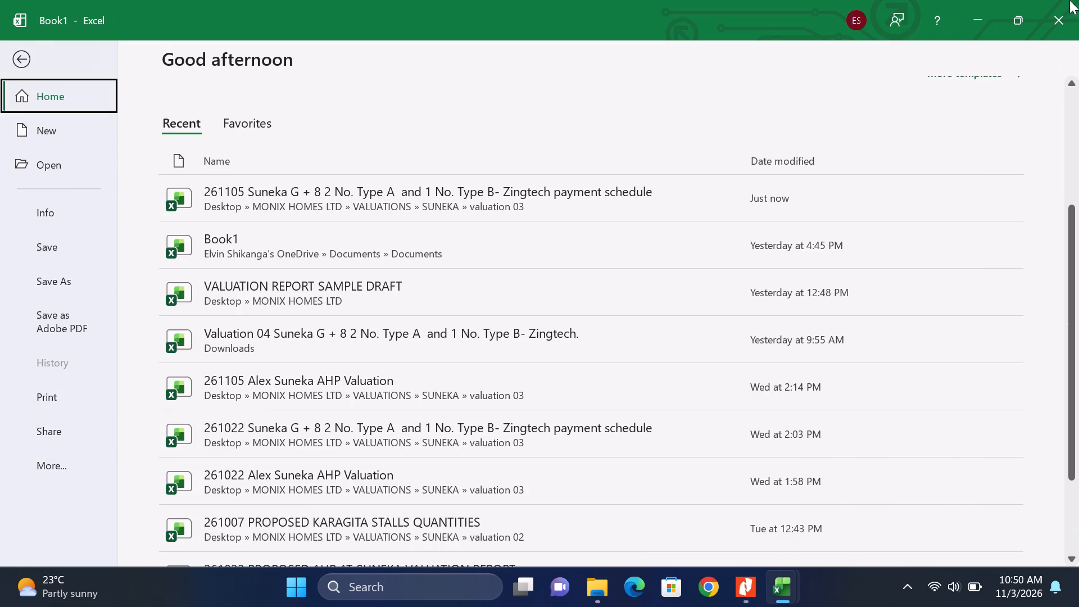
pyautogui.click(973, 16)
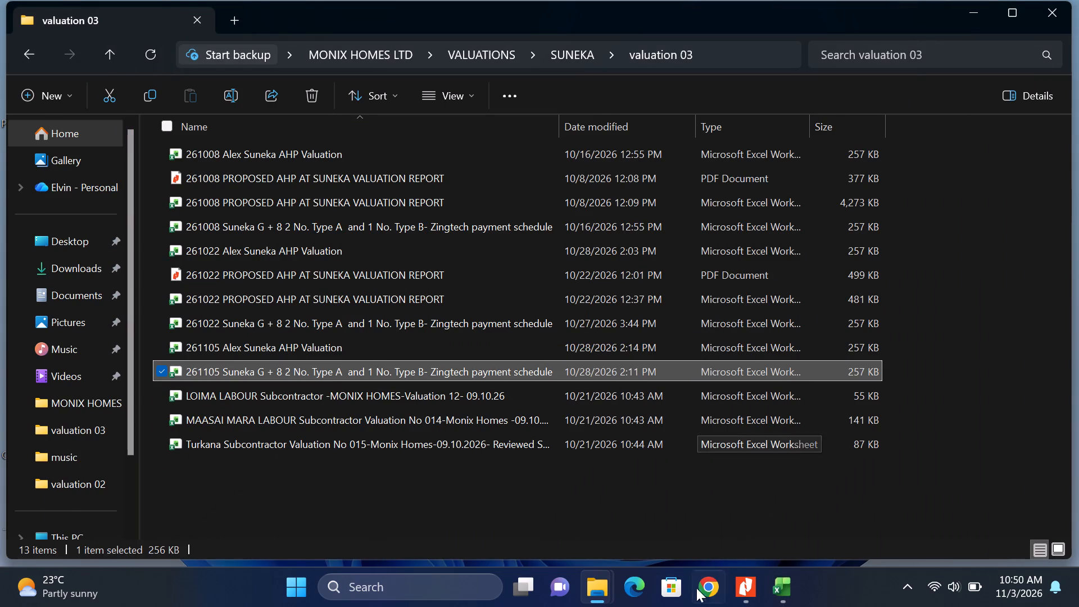
pyautogui.click(977, 10)
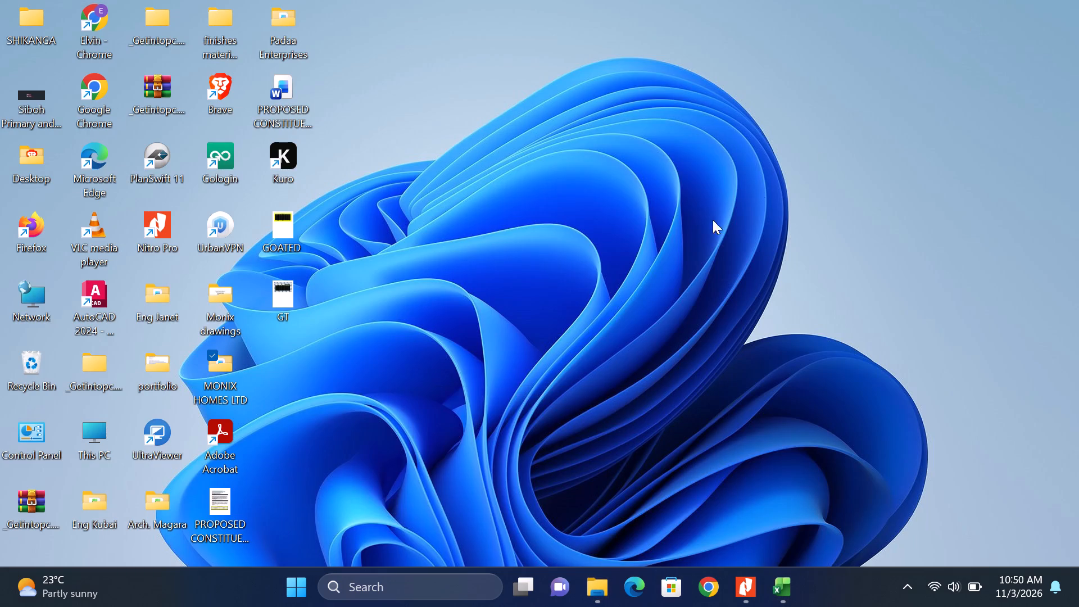
pyautogui.doubleClick(287, 155)
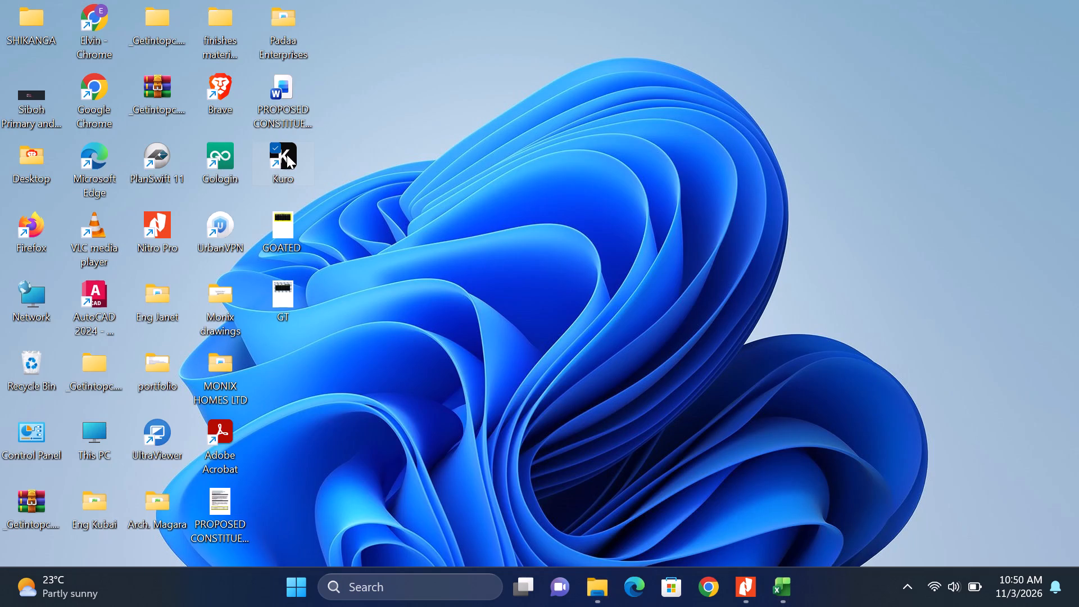
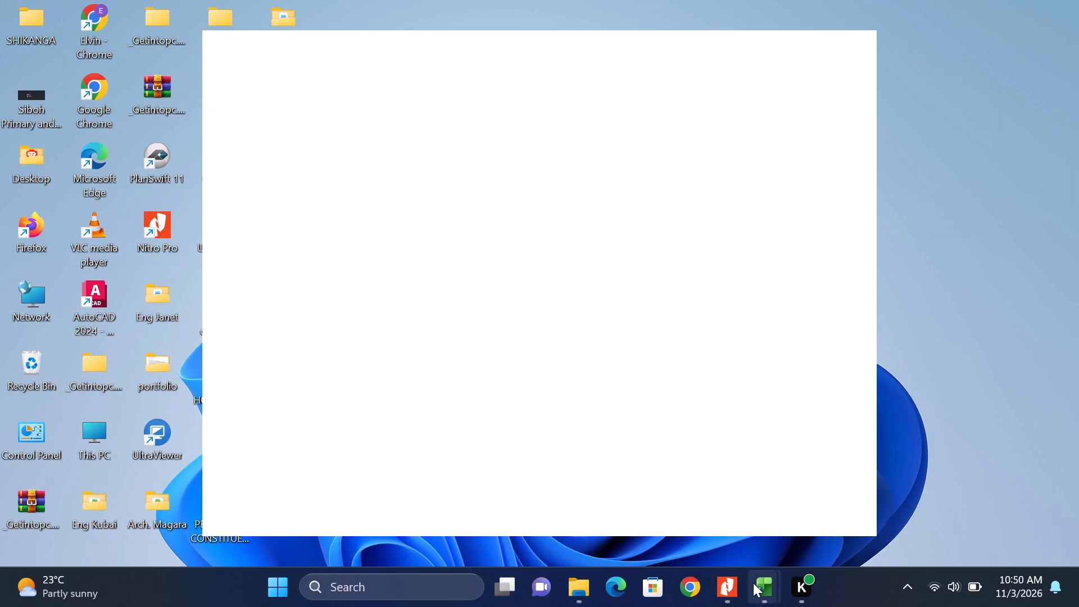
# Switch back to the Suneka payment schedule in Excel and examine Block A1's Second Floor finishes and Third Floor works items.
pyautogui.click(753, 583)
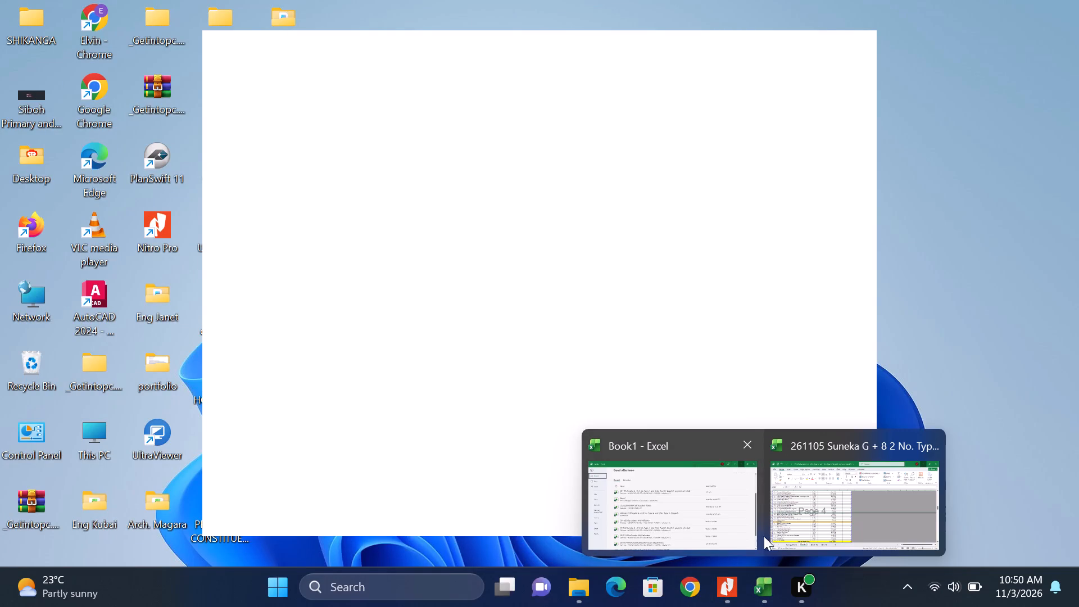
pyautogui.click(822, 505)
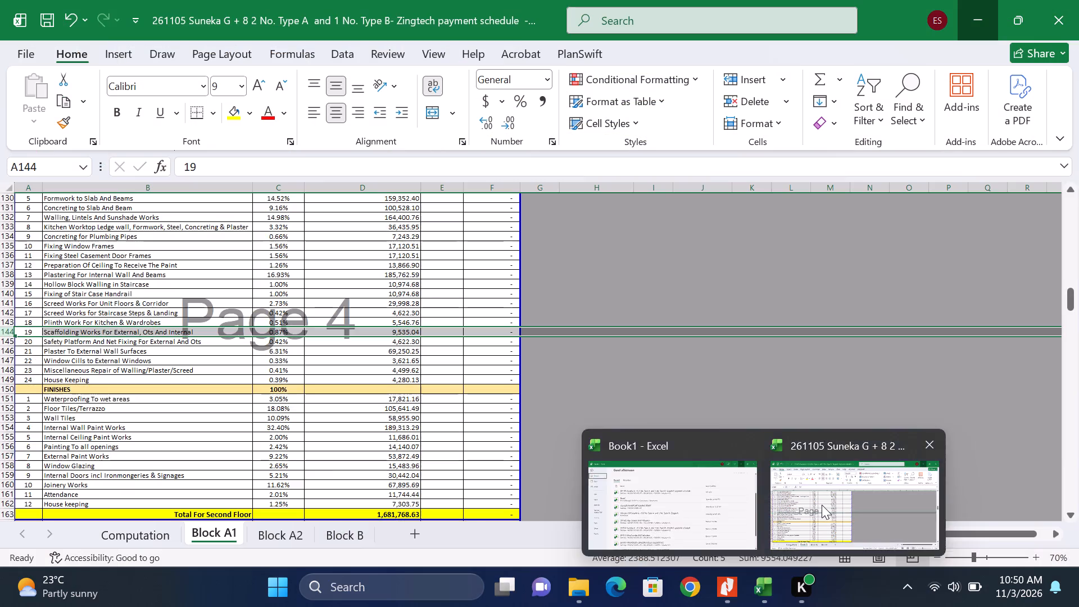
pyautogui.scroll(-2, 332, 445)
pyautogui.click(443, 410)
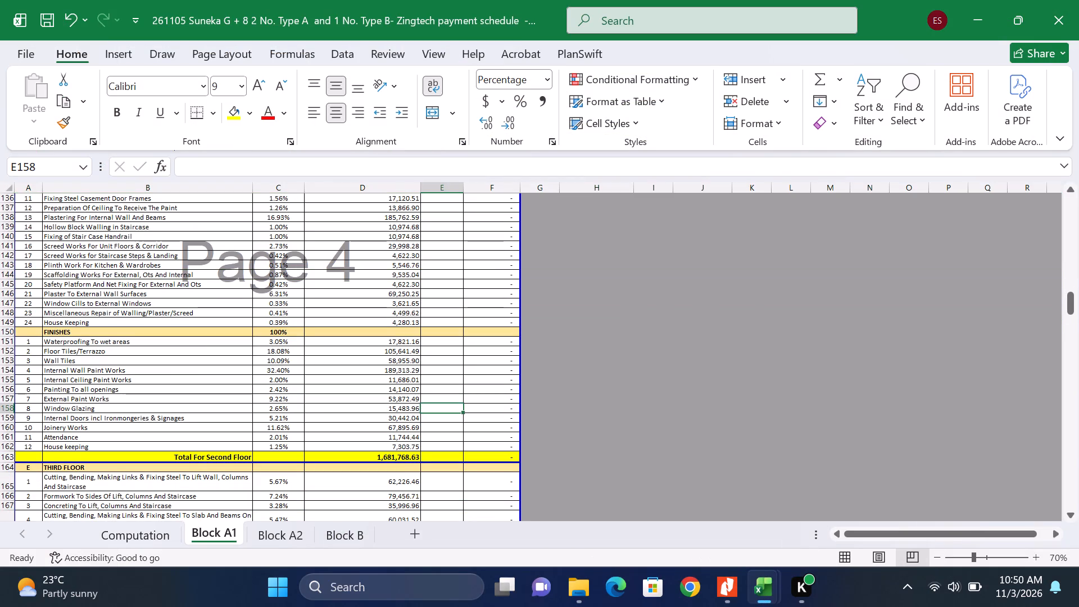
pyautogui.click(8, 389)
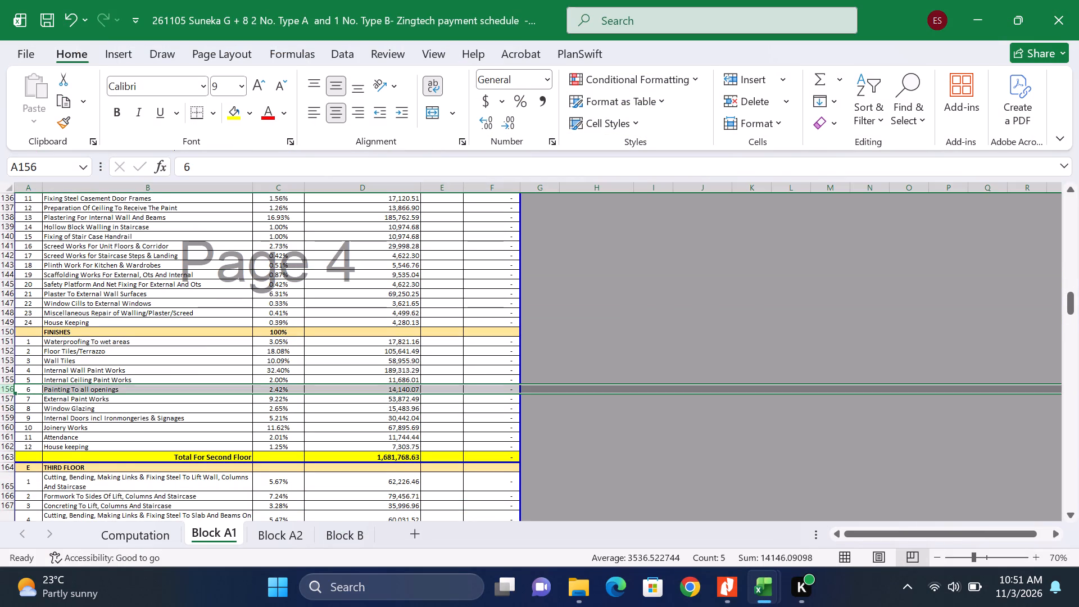
pyautogui.scroll(-8, 379, 367)
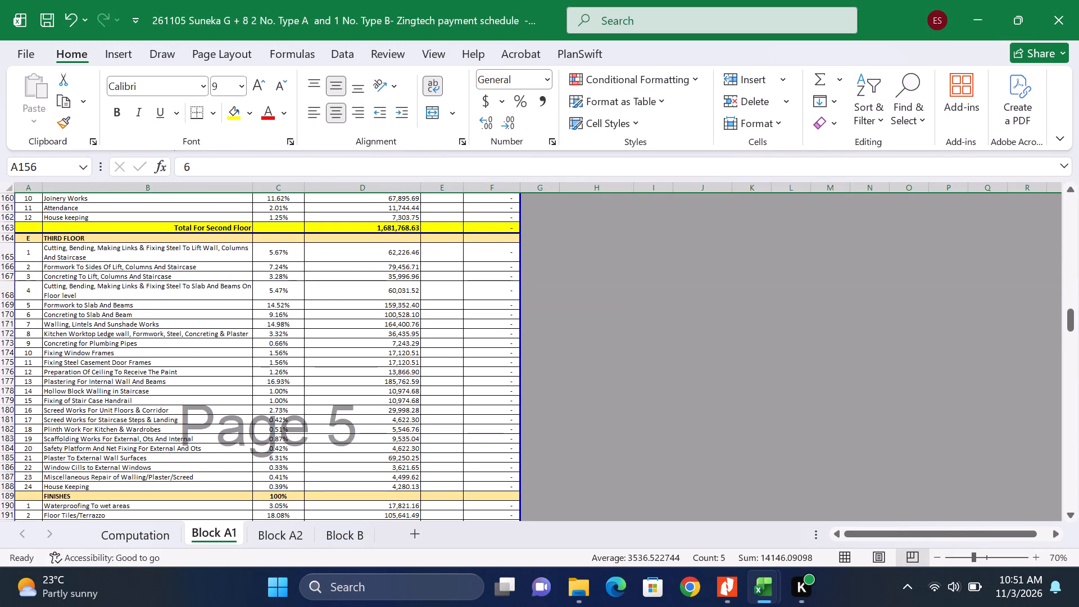
pyautogui.click(447, 363)
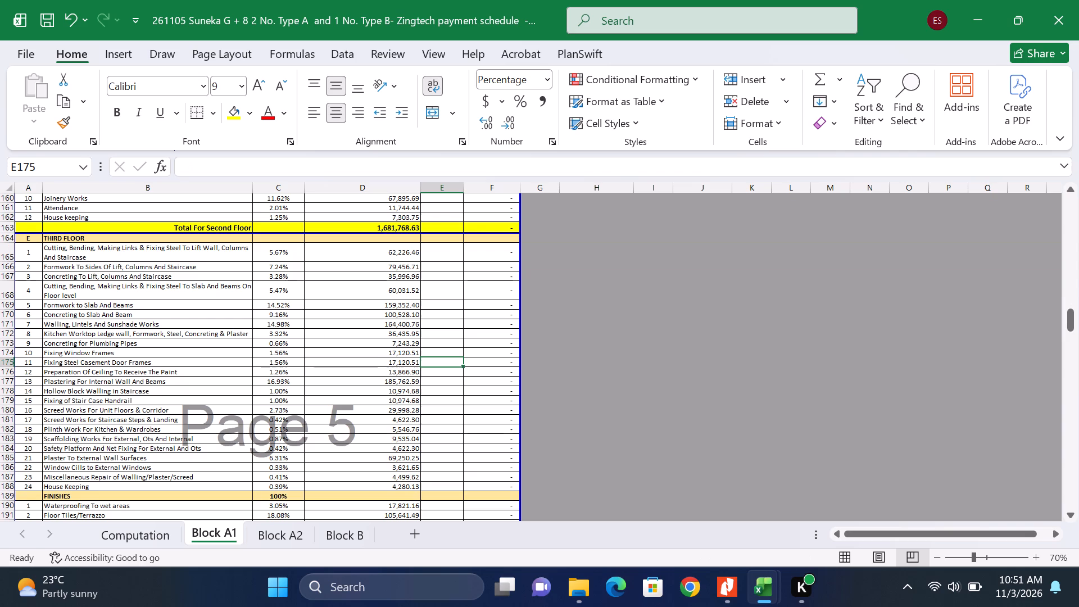
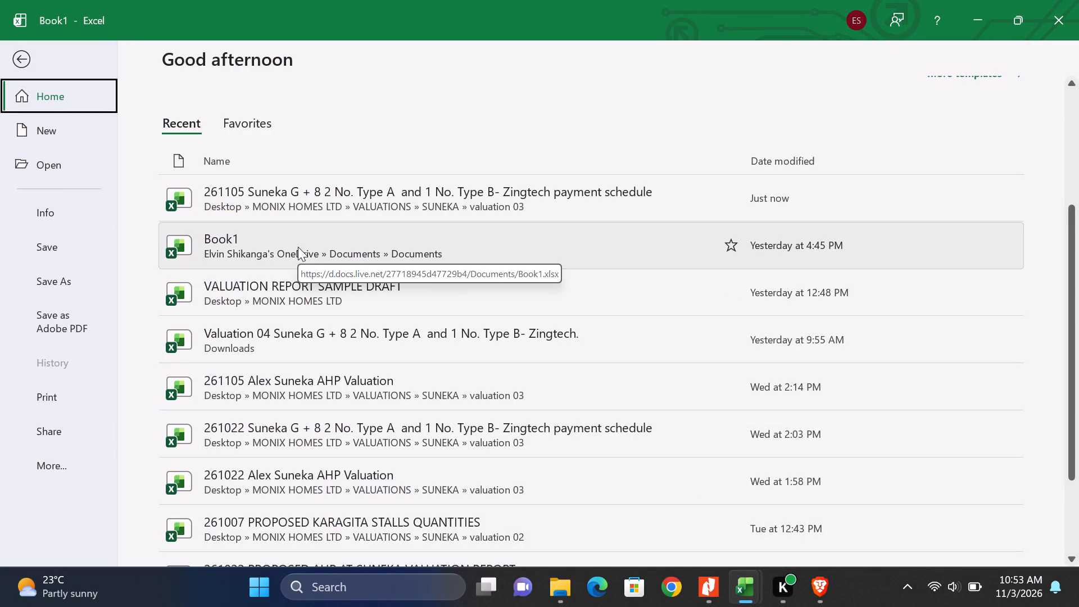
# Reopen the 261105 Suneka Zingtech payment schedule and examine Block A1's work items from the Third Floor back to the Substructure Breakdown.
pyautogui.click(328, 195)
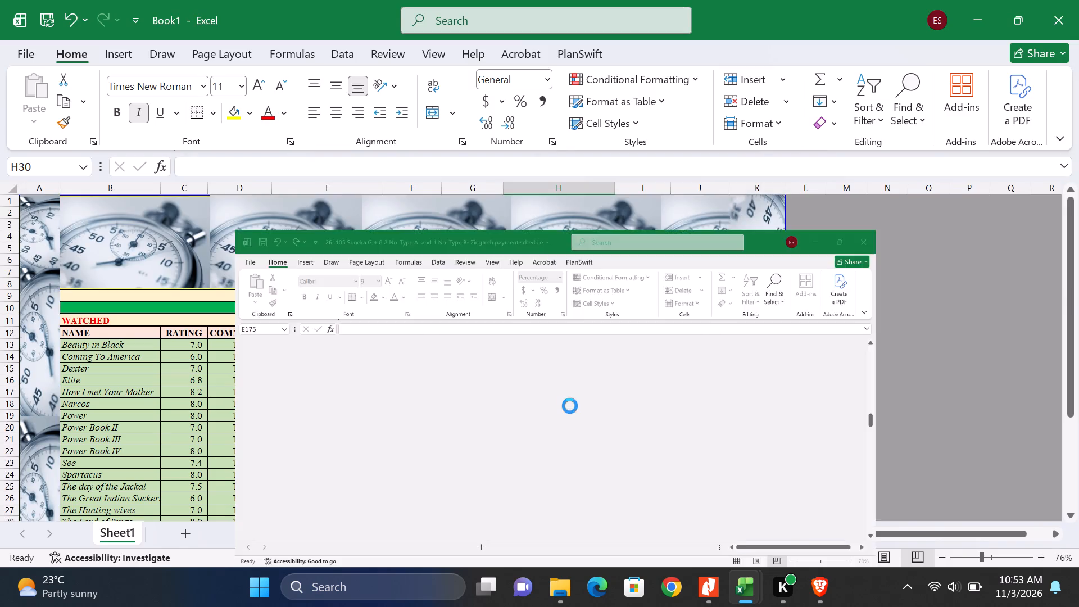
pyautogui.scroll(6, 392, 380)
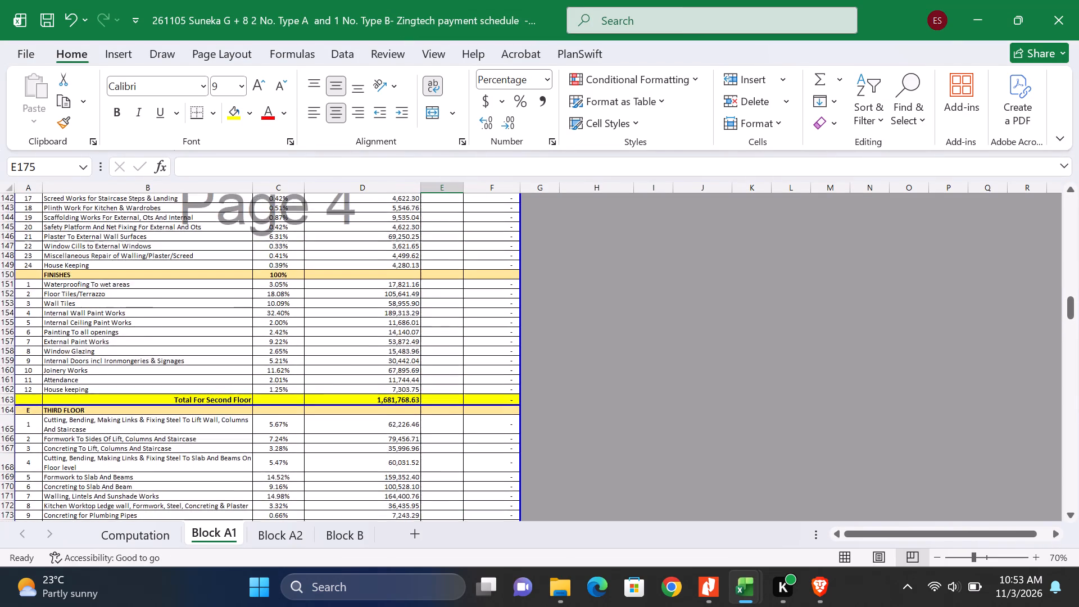
pyautogui.scroll(6, 392, 380)
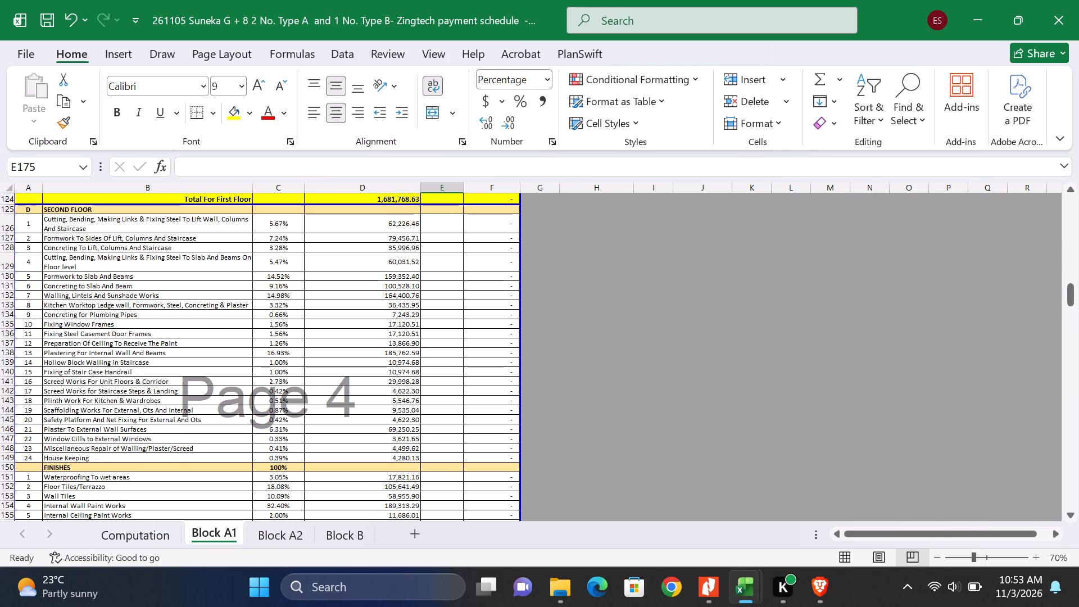
pyautogui.scroll(7, 402, 389)
pyautogui.scroll(20, 409, 406)
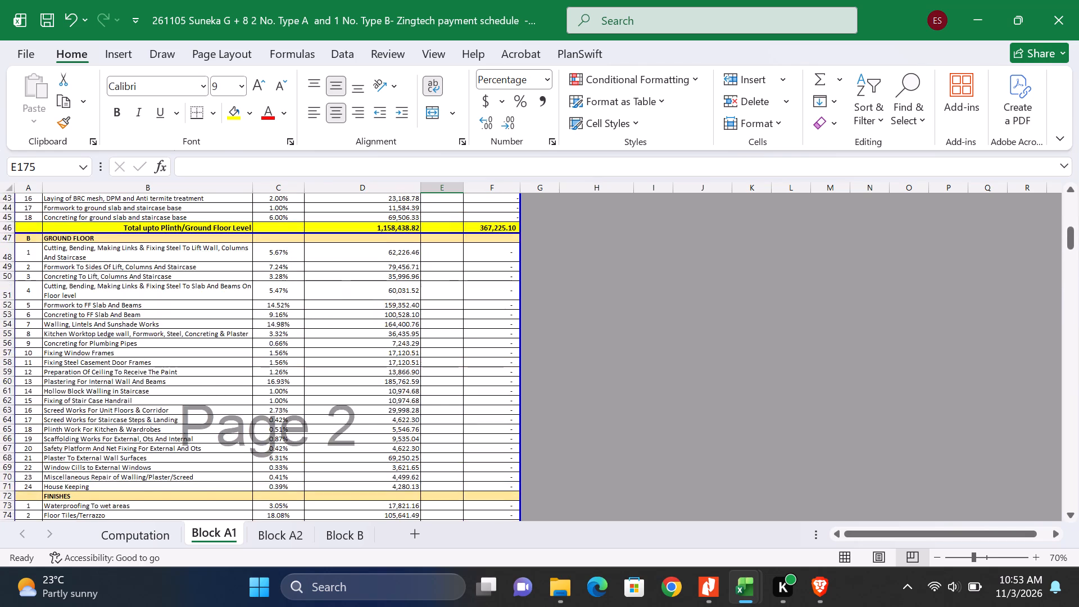
pyautogui.scroll(14, 411, 418)
pyautogui.scroll(-6, 411, 418)
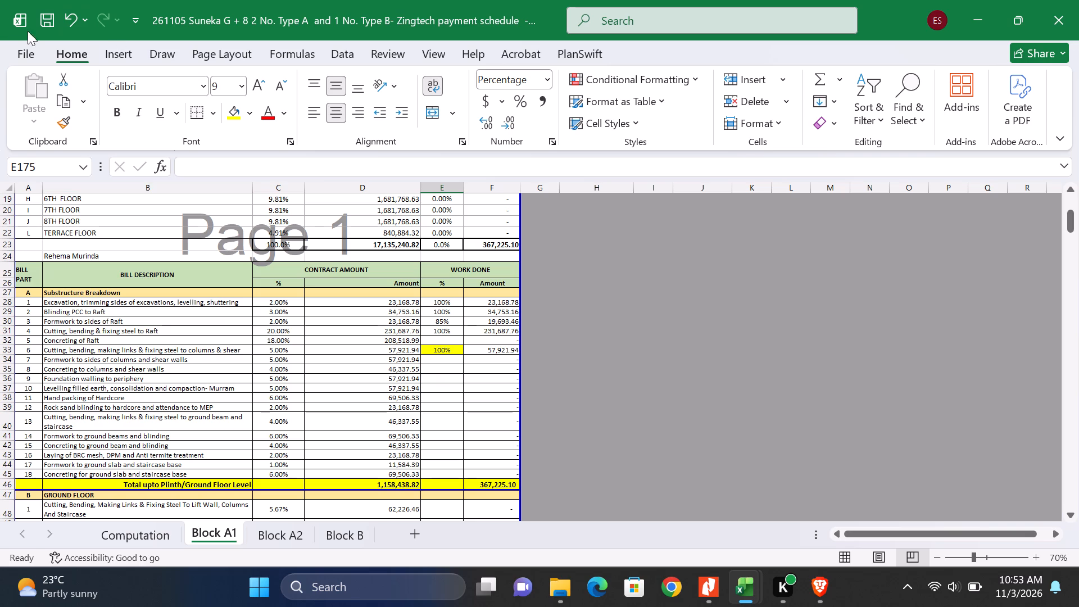
# Save the Suneka payment schedule in the valuation 03 folder and close the workbook.
pyautogui.click(18, 49)
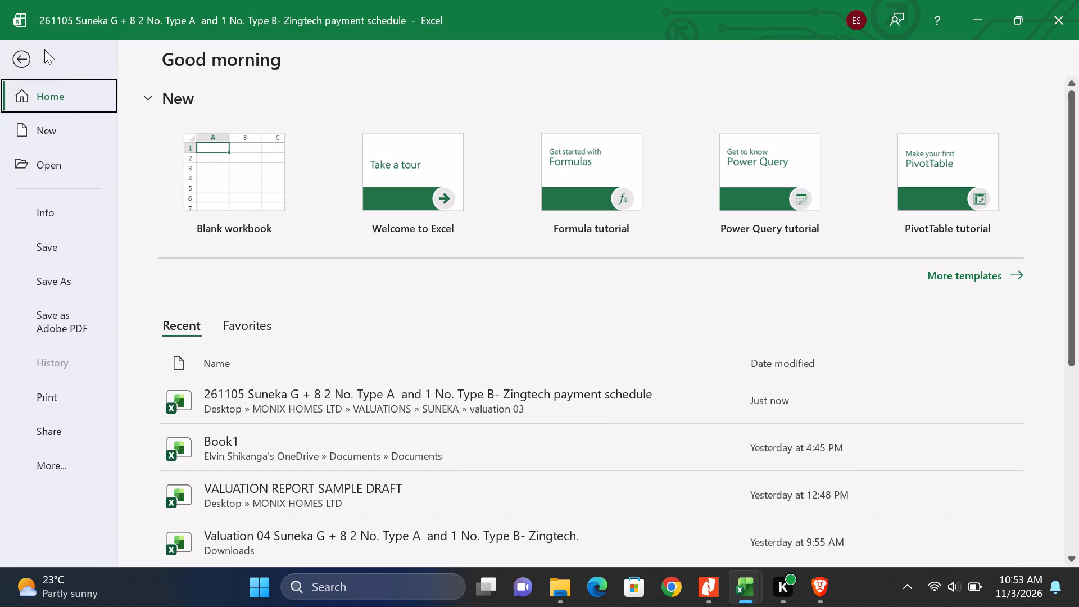
pyautogui.click(29, 54)
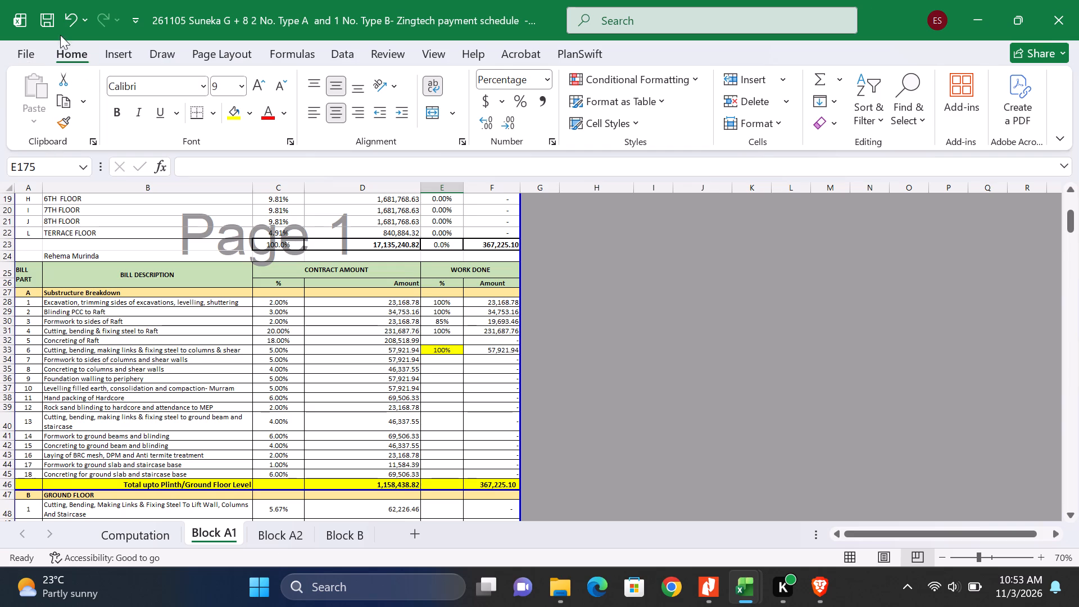
pyautogui.click(52, 19)
pyautogui.click(1058, 12)
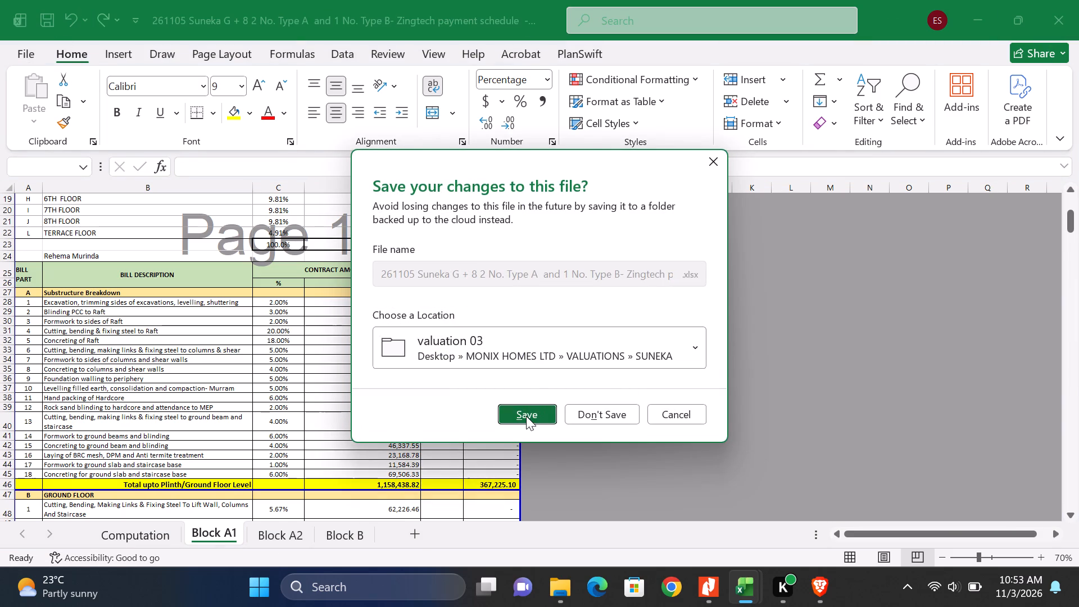
pyautogui.click(526, 416)
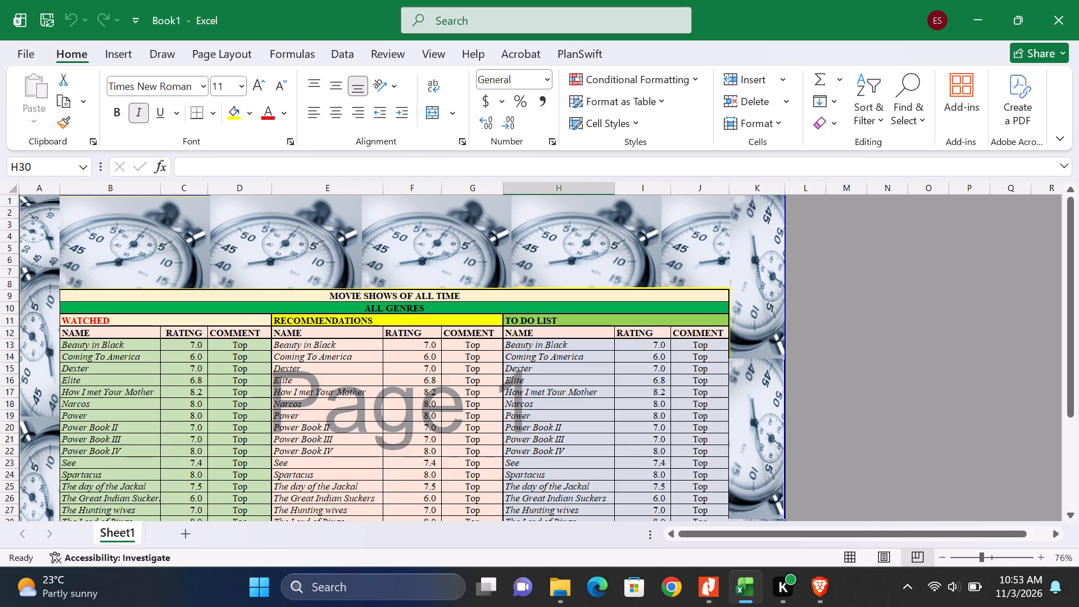
# Examine the Watched, Recommendations and To Do List columns of the movie shows table in Book1.
pyautogui.scroll(-5, 509, 409)
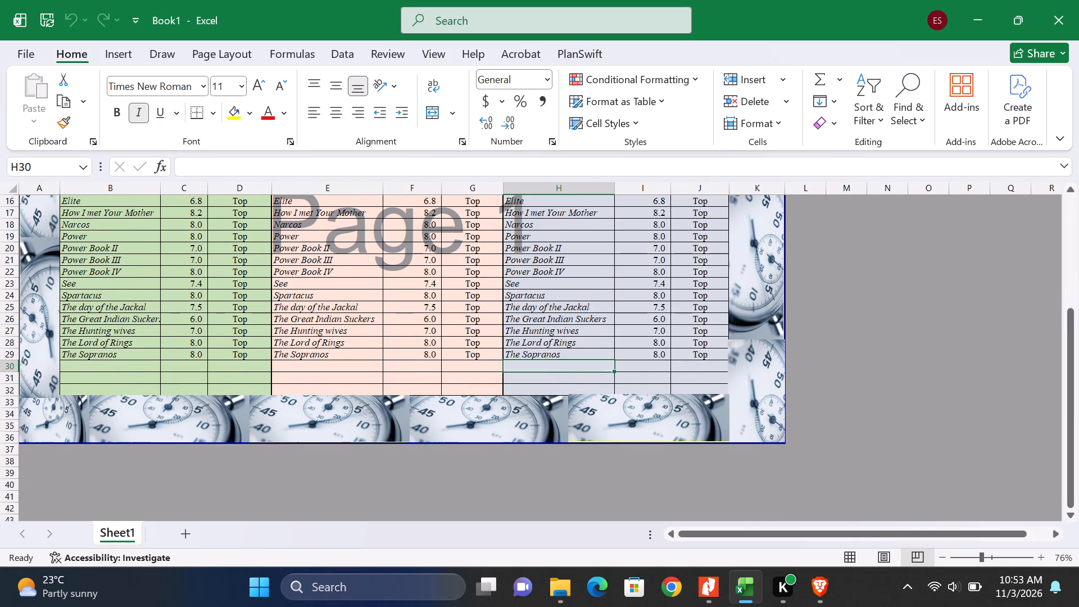
pyautogui.scroll(8, 239, 304)
pyautogui.scroll(5, 266, 386)
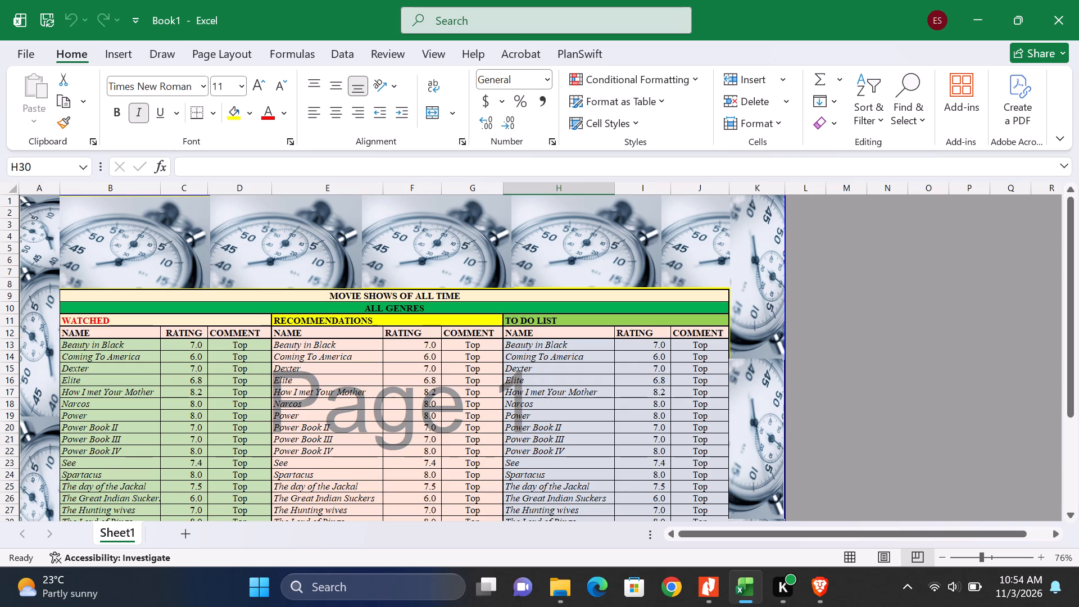
pyautogui.scroll(-6, 320, 450)
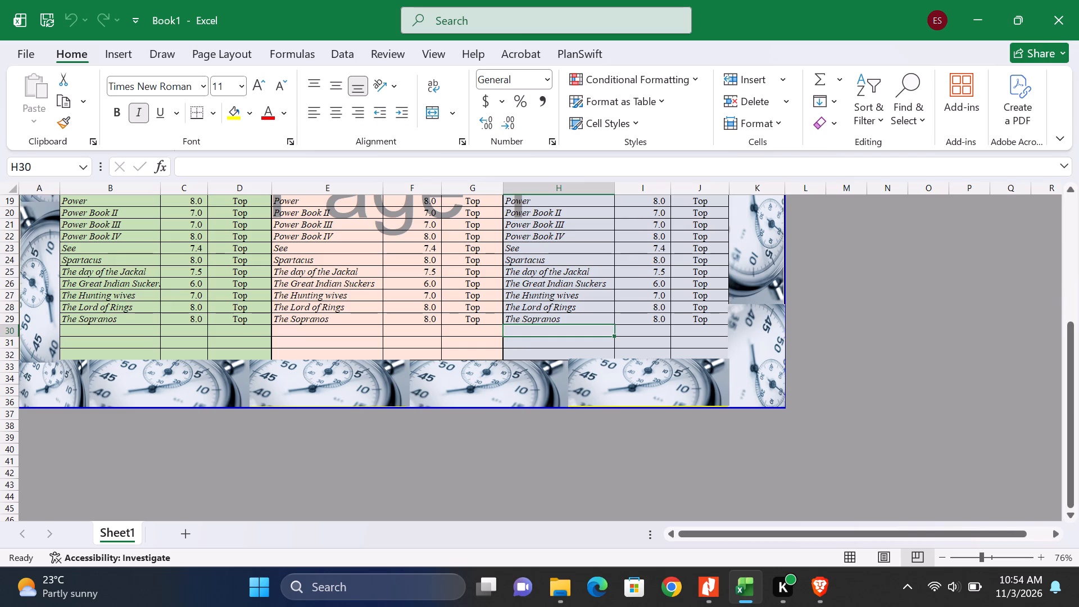
pyautogui.scroll(8, 225, 381)
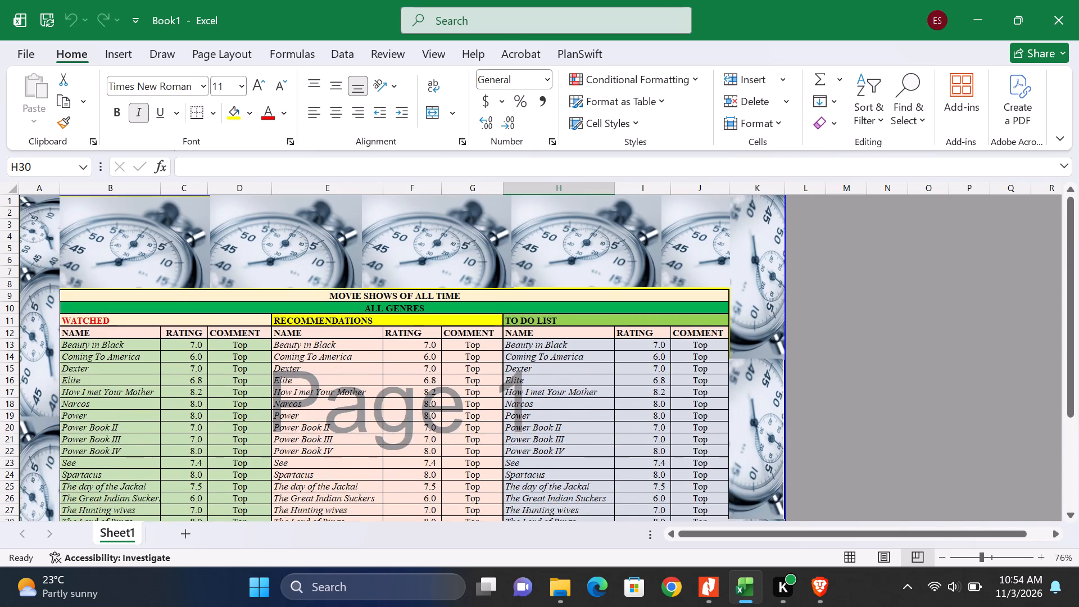
pyautogui.scroll(6, 244, 399)
pyautogui.scroll(-6, 241, 402)
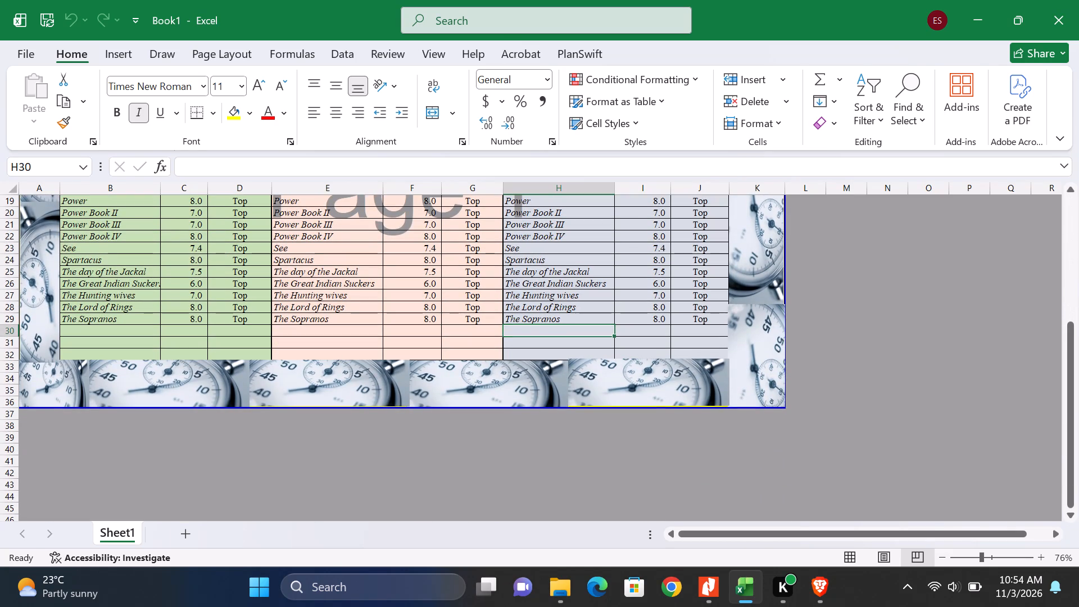